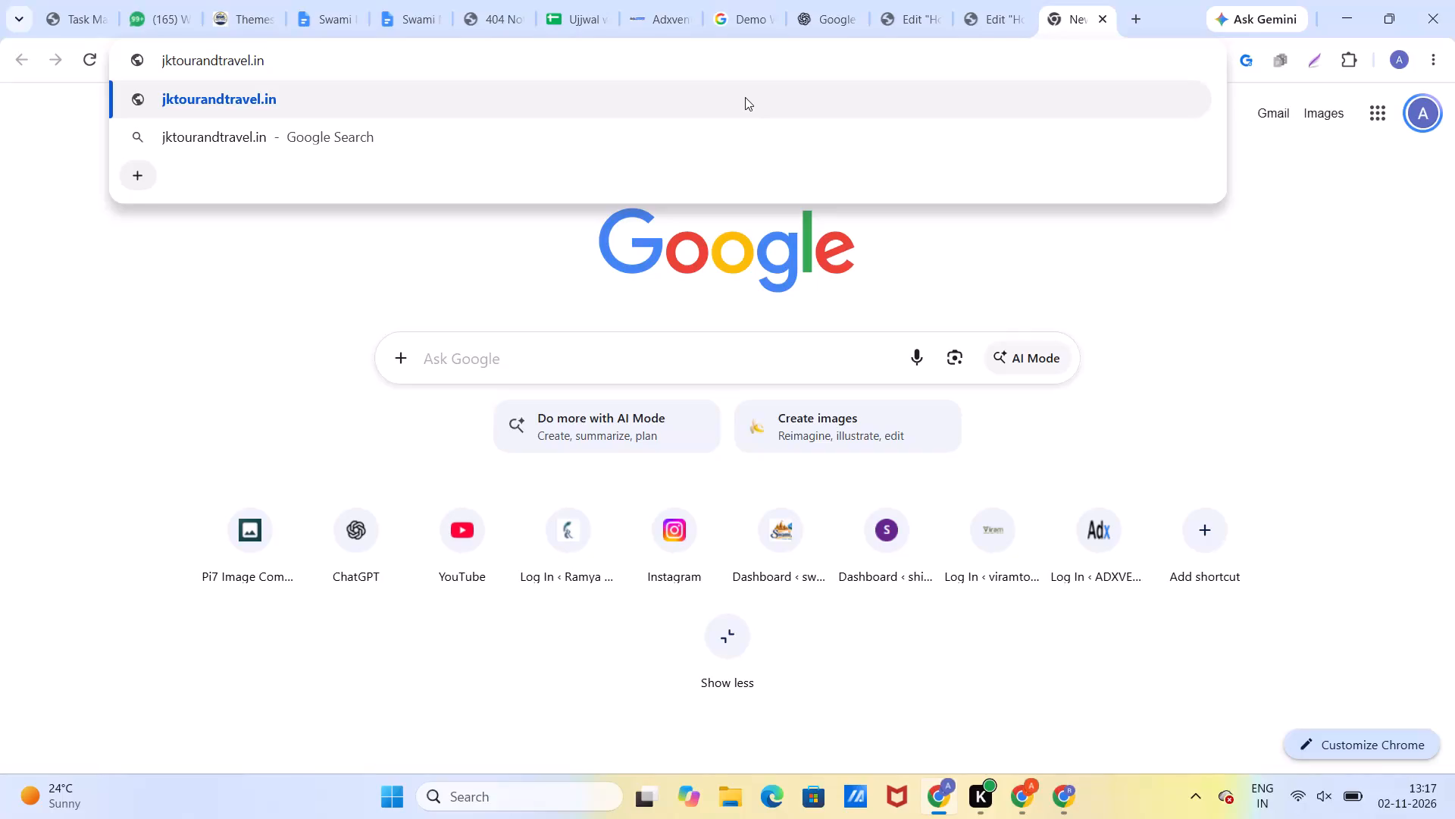
Complete the web address as jktourandtravel.in/wp-admin/ to reach the site's WordPress admin.
text(/wp-admin/)
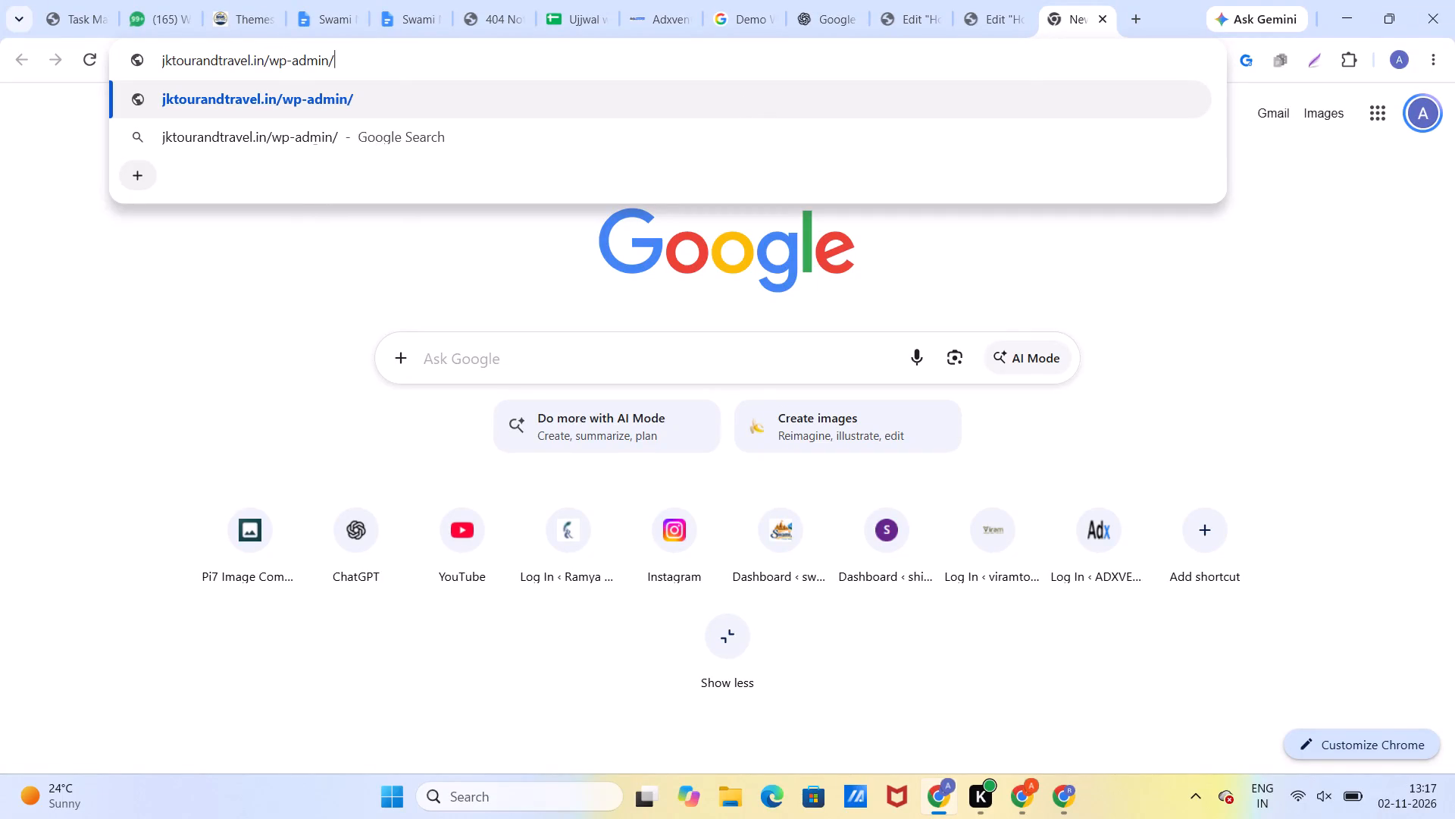
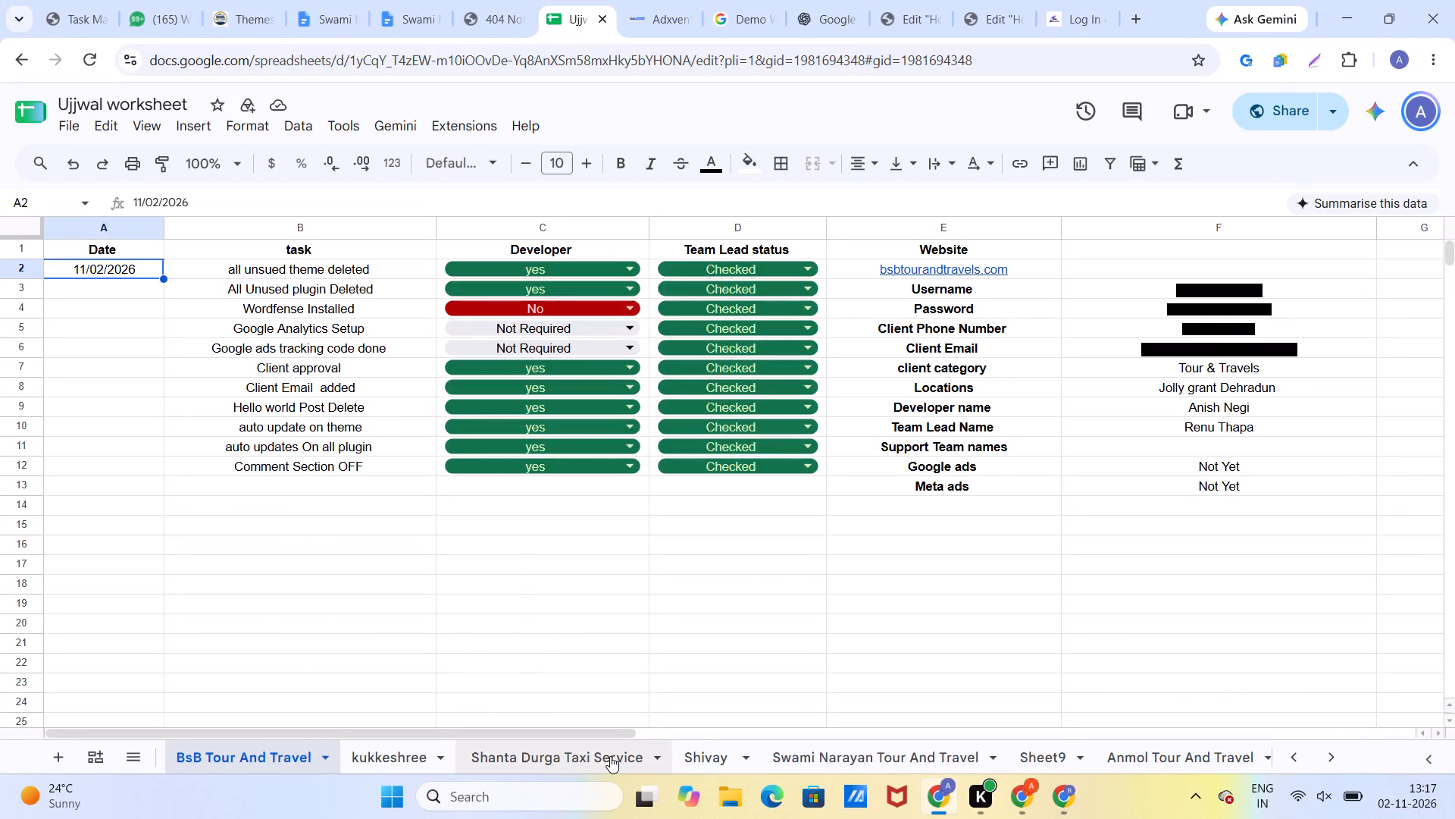
Look through the client sheet names in the Ujjwal worksheet, from BsB Tour And Travel onward, for the needed site's sheet.
scroll(610, 756, down, 3)
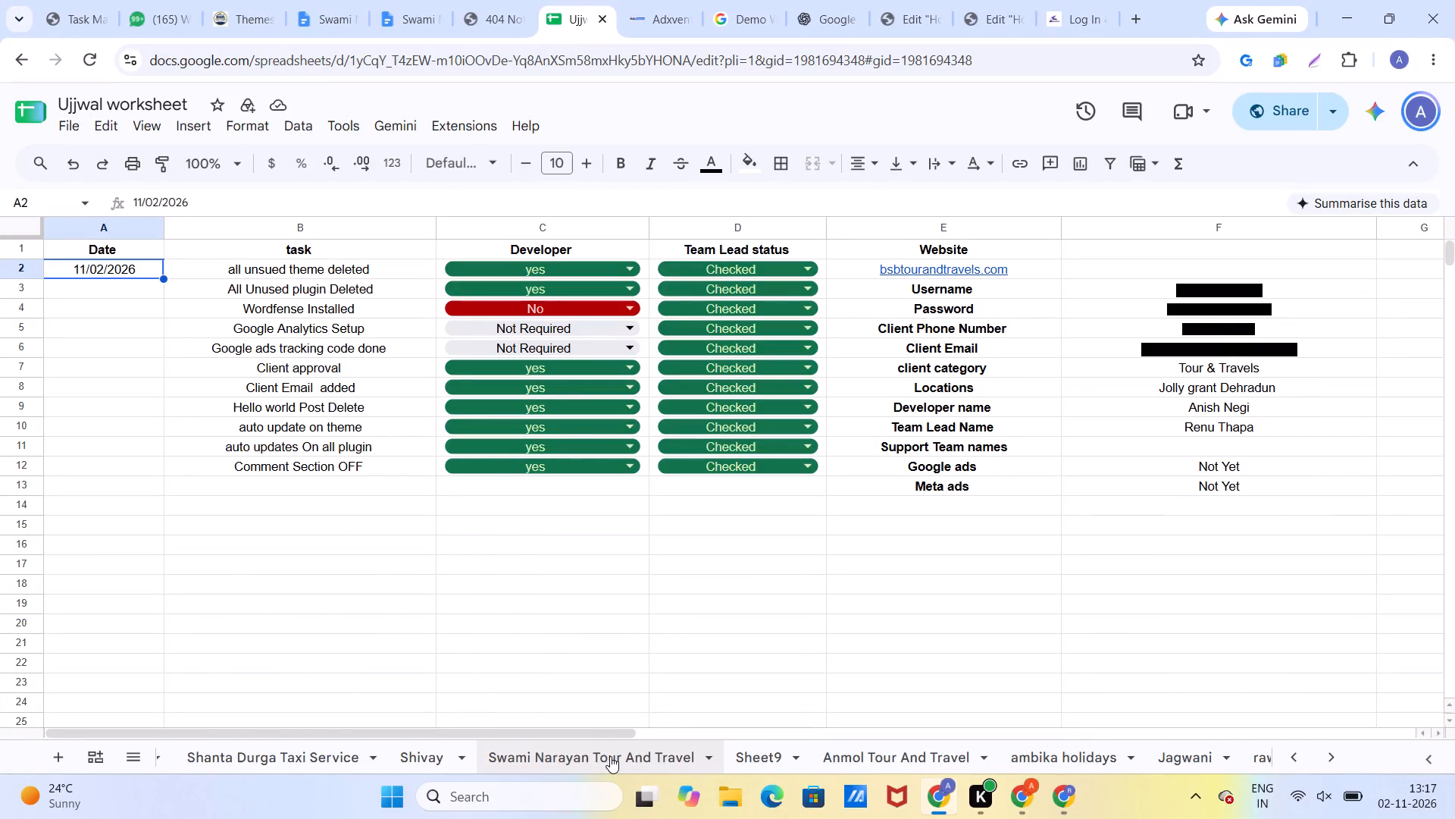
scroll(610, 756, down, 4)
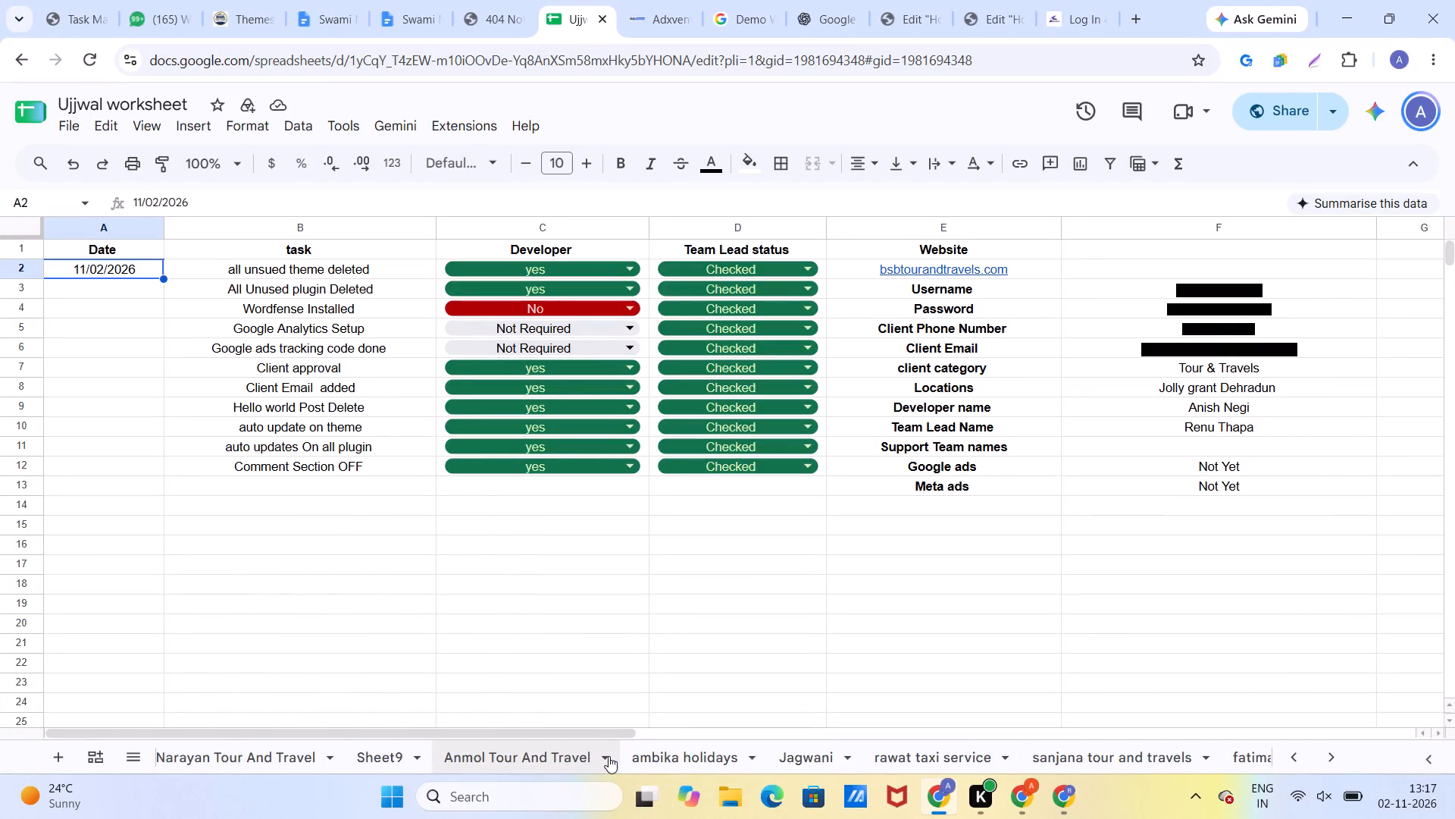
scroll(609, 756, down, 4)
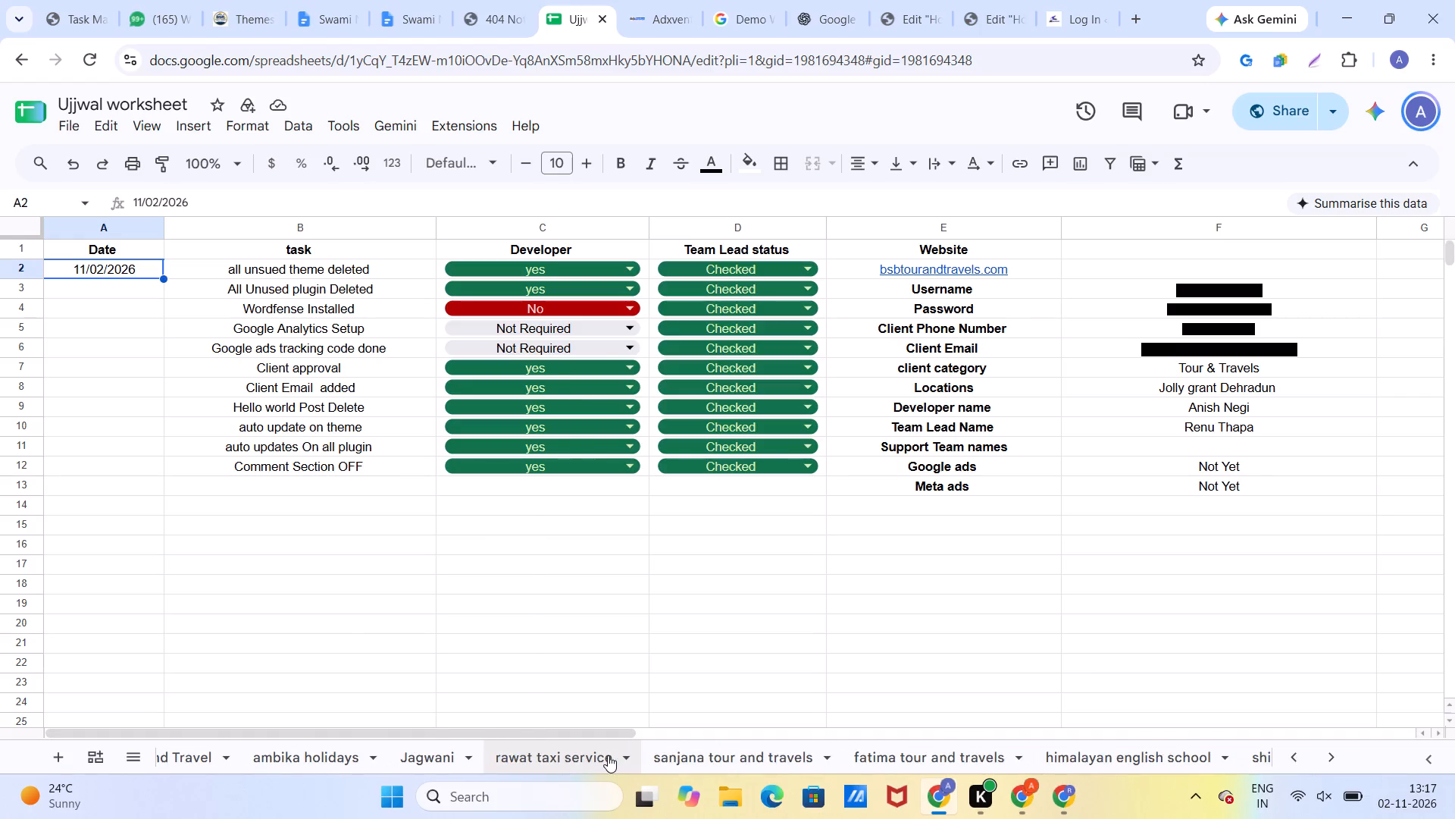
scroll(608, 755, down, 4)
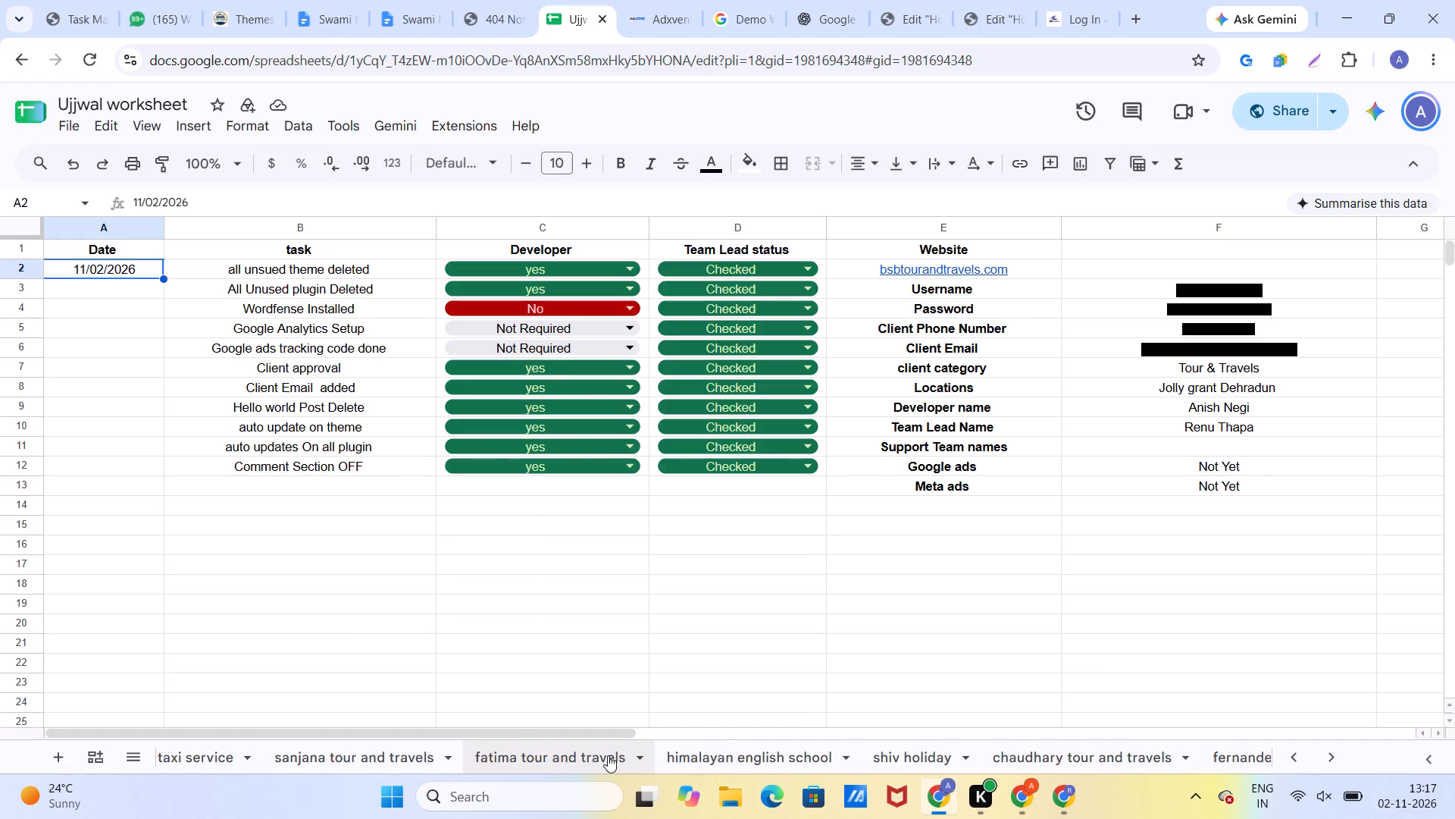
scroll(608, 755, down, 6)
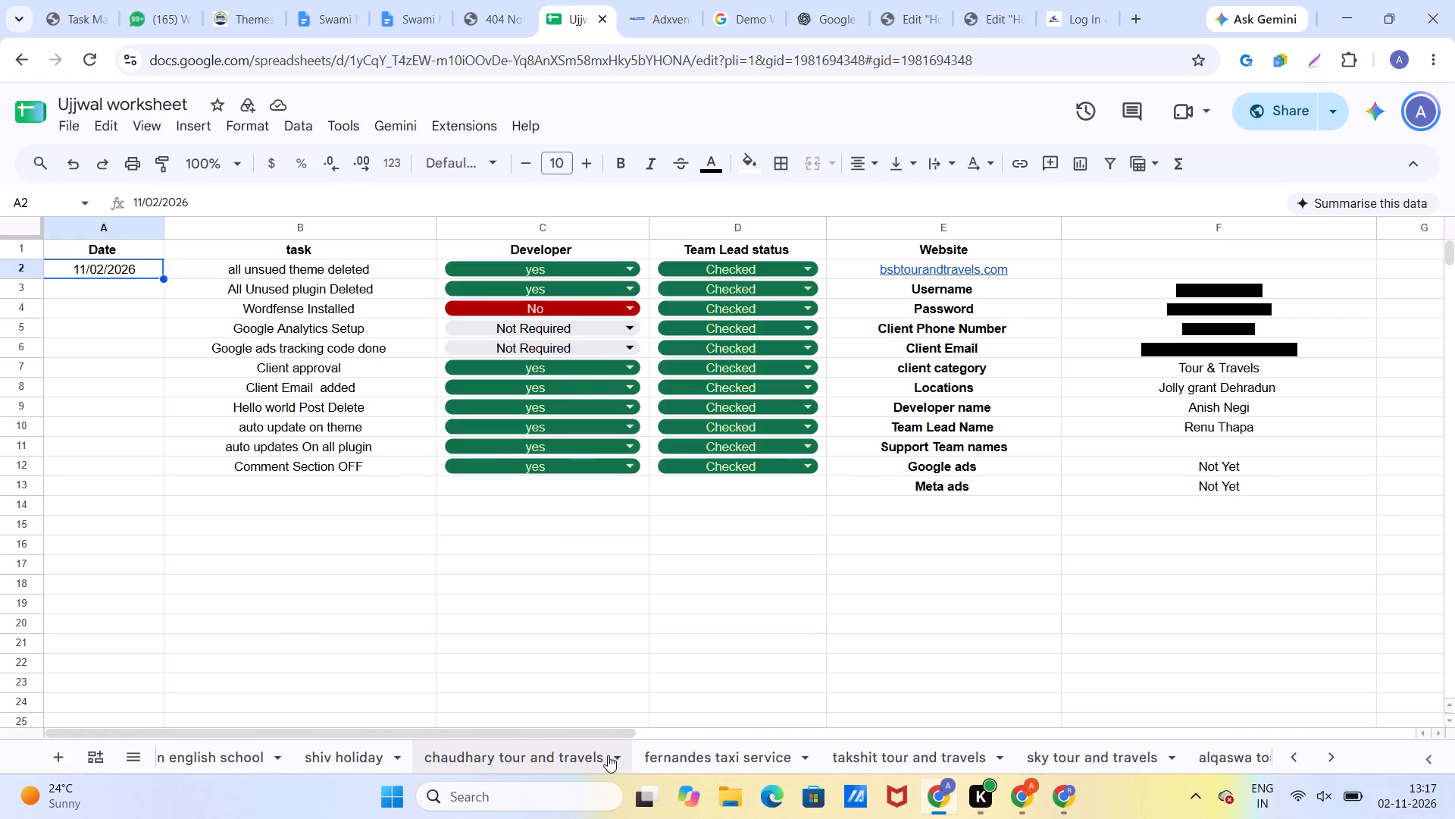
scroll(608, 755, down, 13)
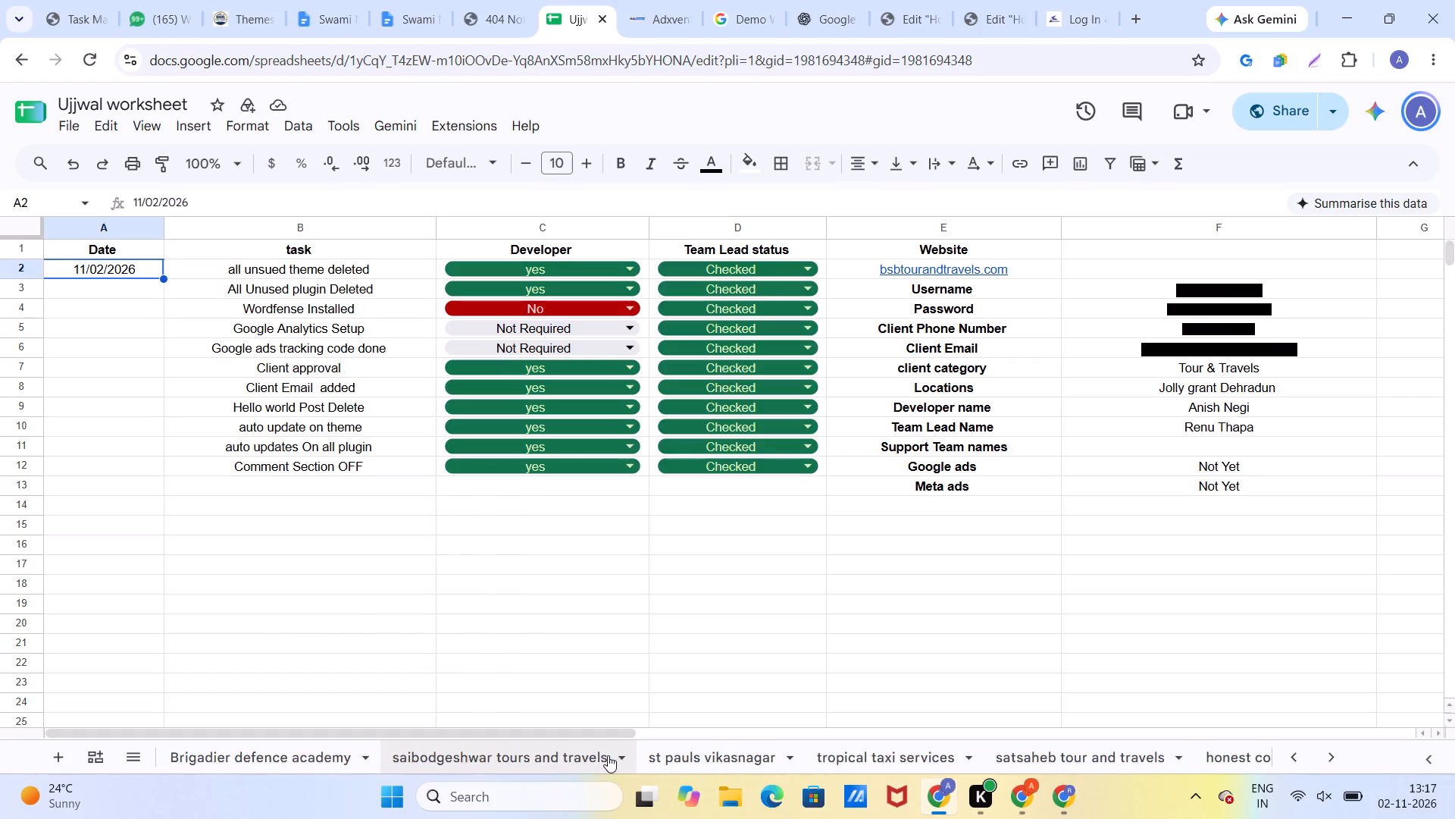
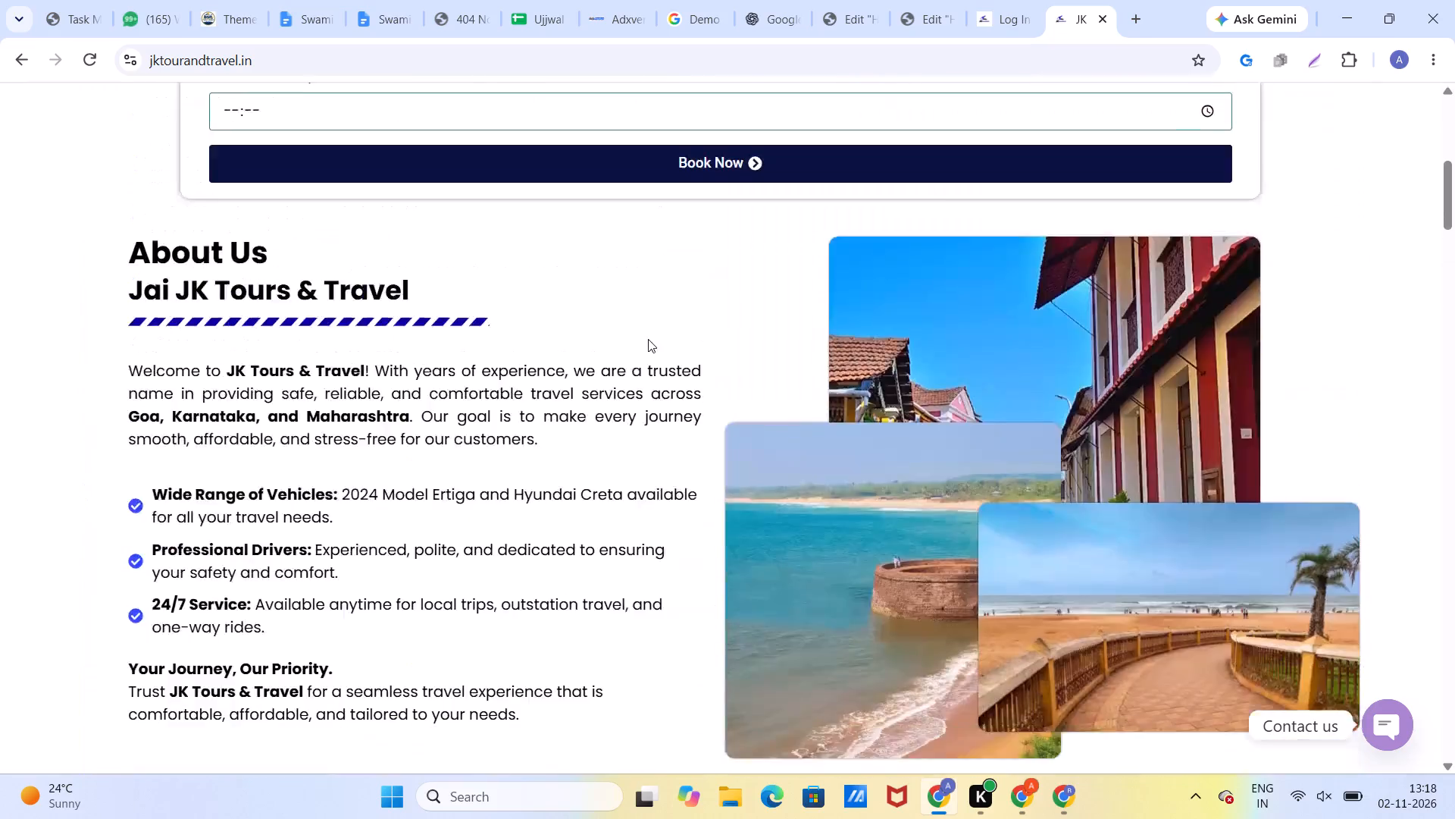
Open the Contact Us page of the JK Tours & Travel site.
scroll(648, 339, up, 14)
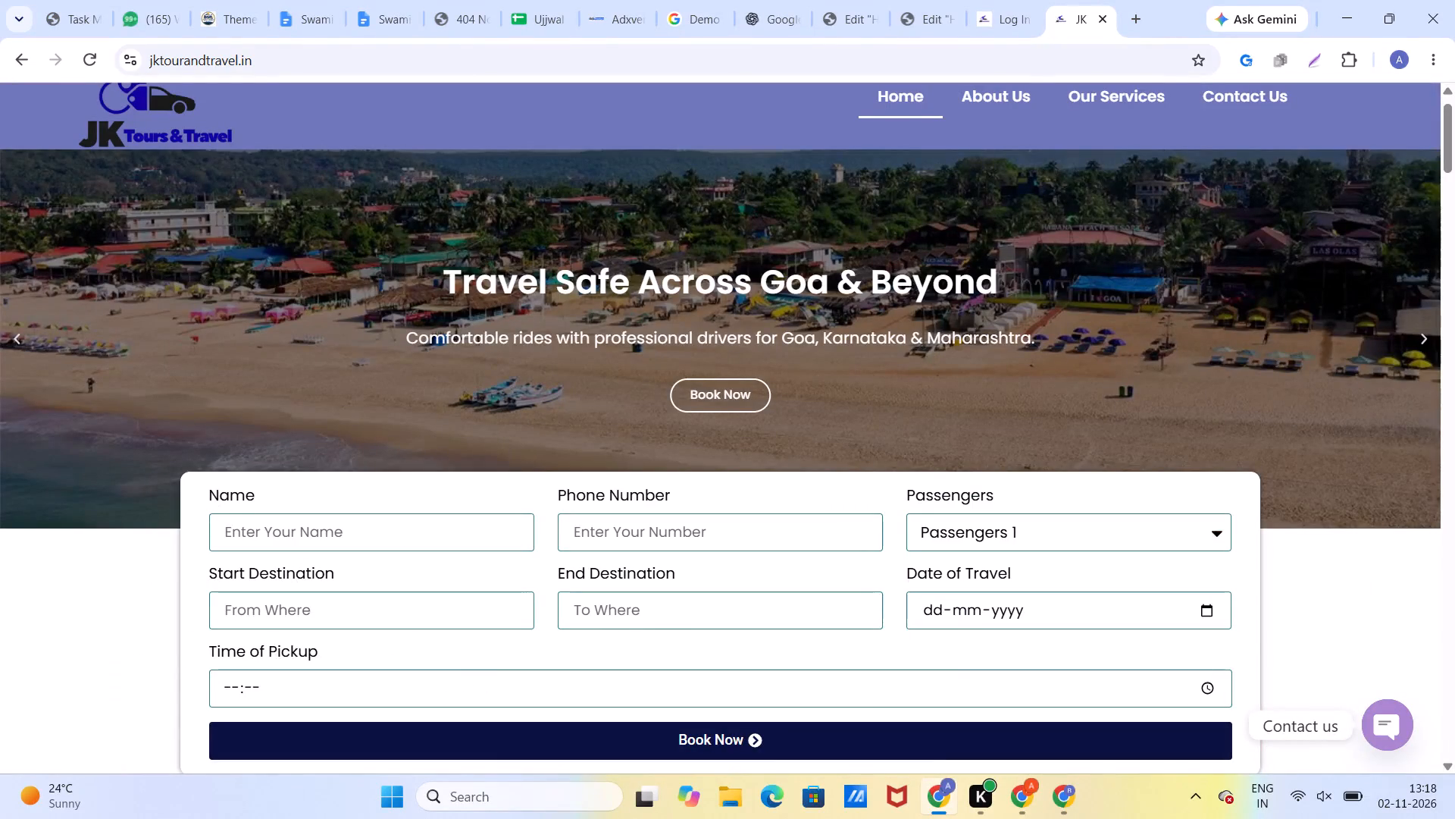
click(1224, 133)
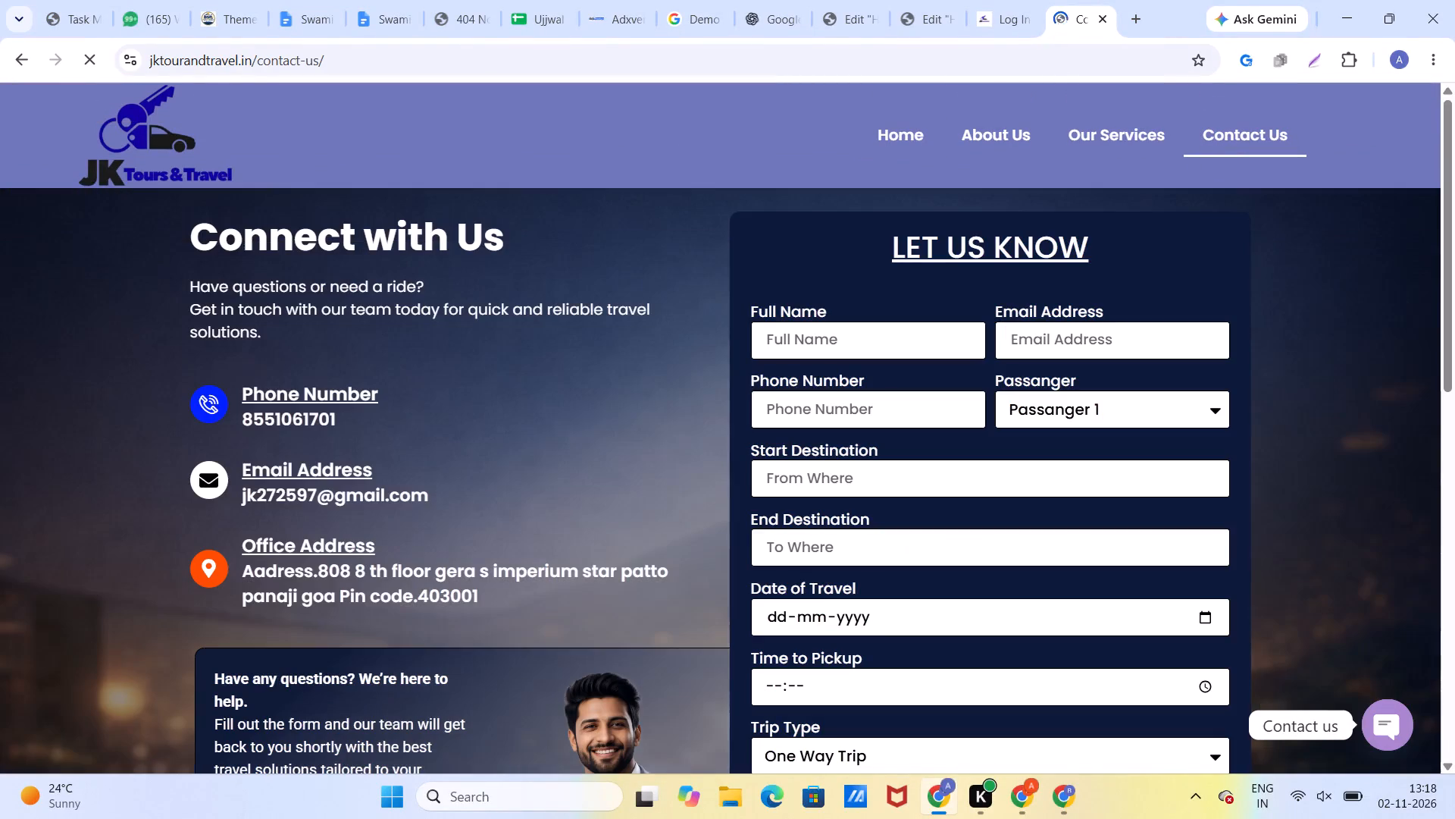
Fill in the contact form's full name, email address and phone number with the saved contact details, leaving both destinations empty.
scroll(856, 356, down, 2)
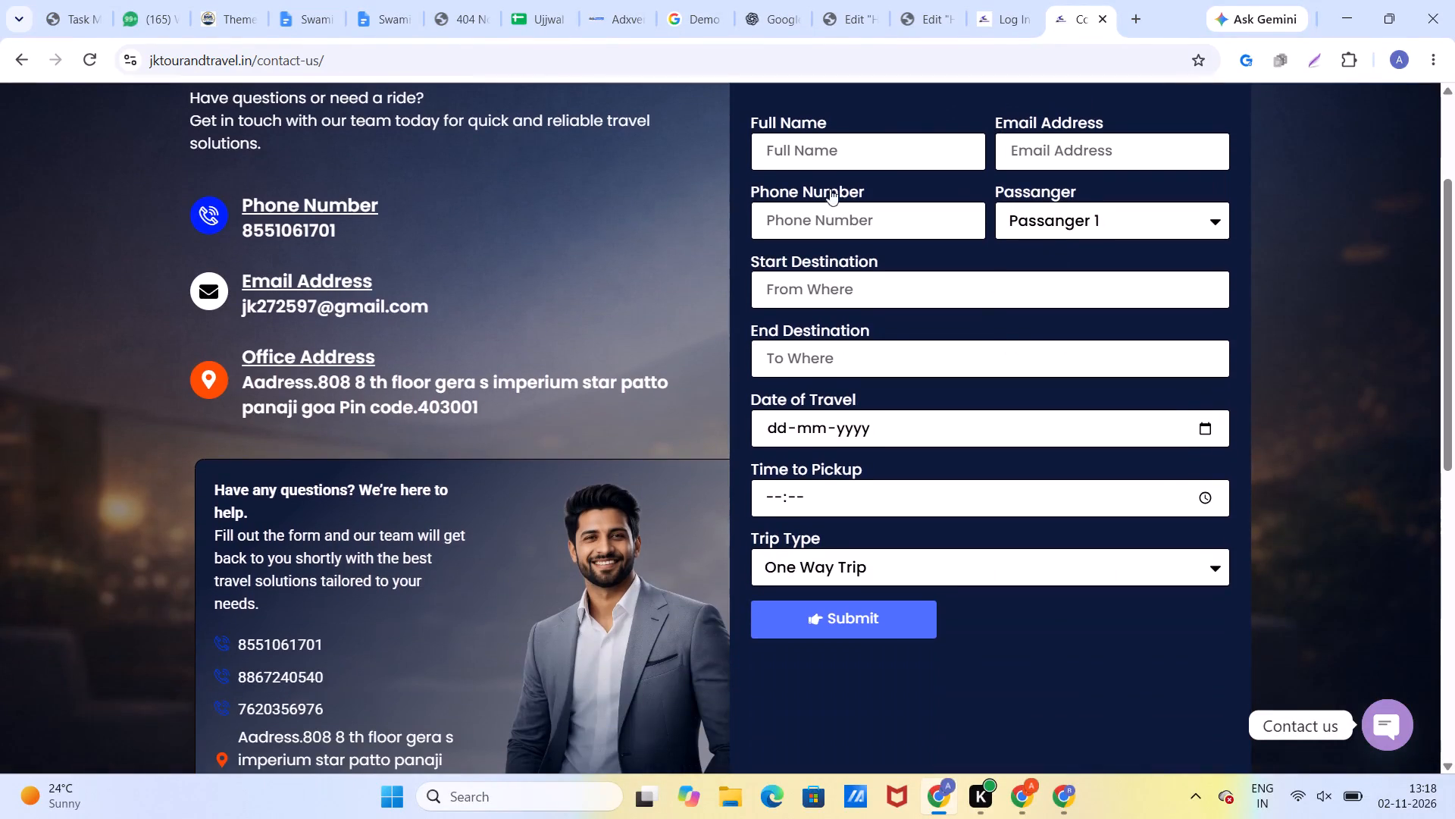
click(831, 171)
click(837, 155)
click(877, 204)
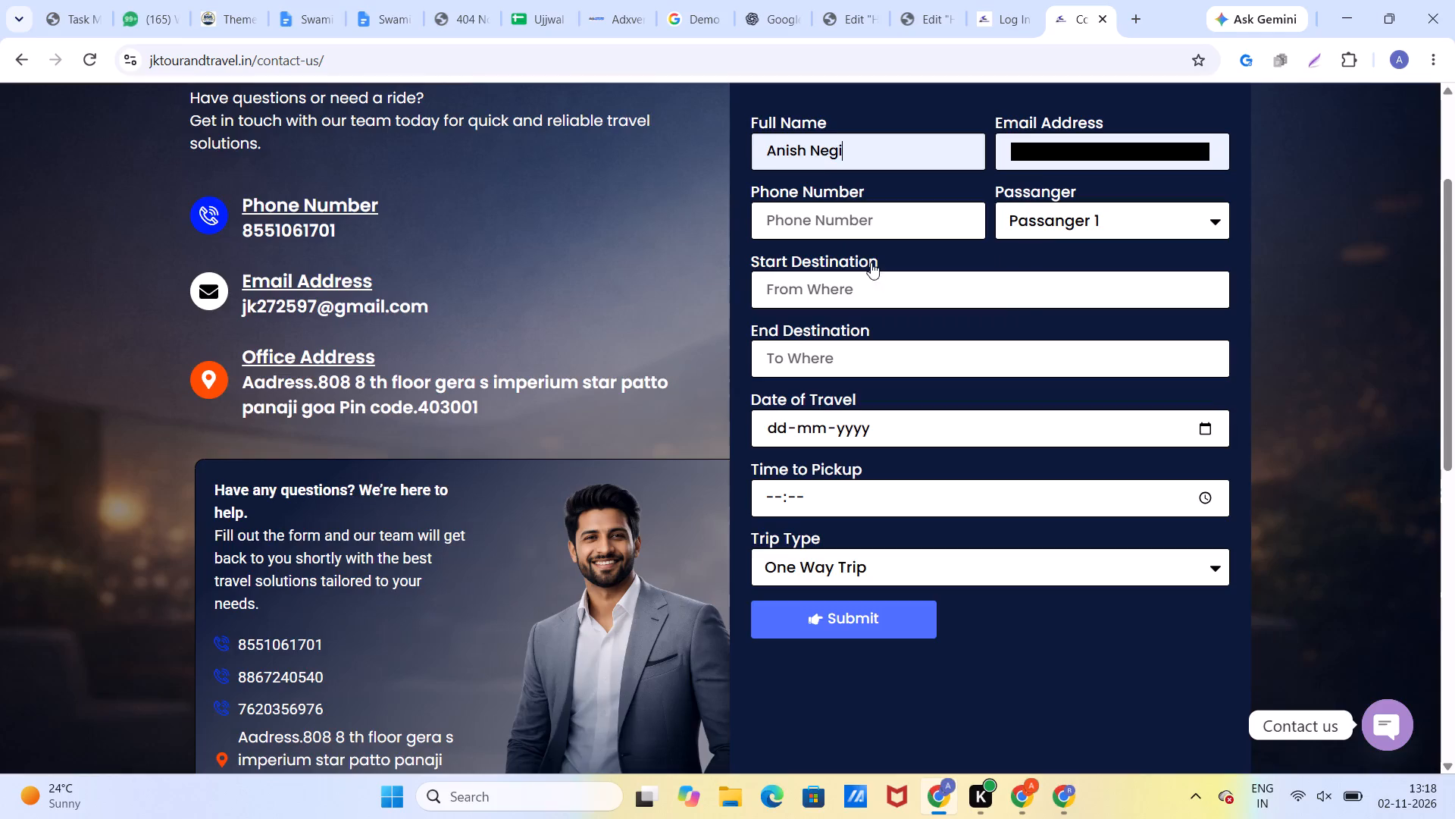
click(842, 220)
click(871, 259)
click(865, 286)
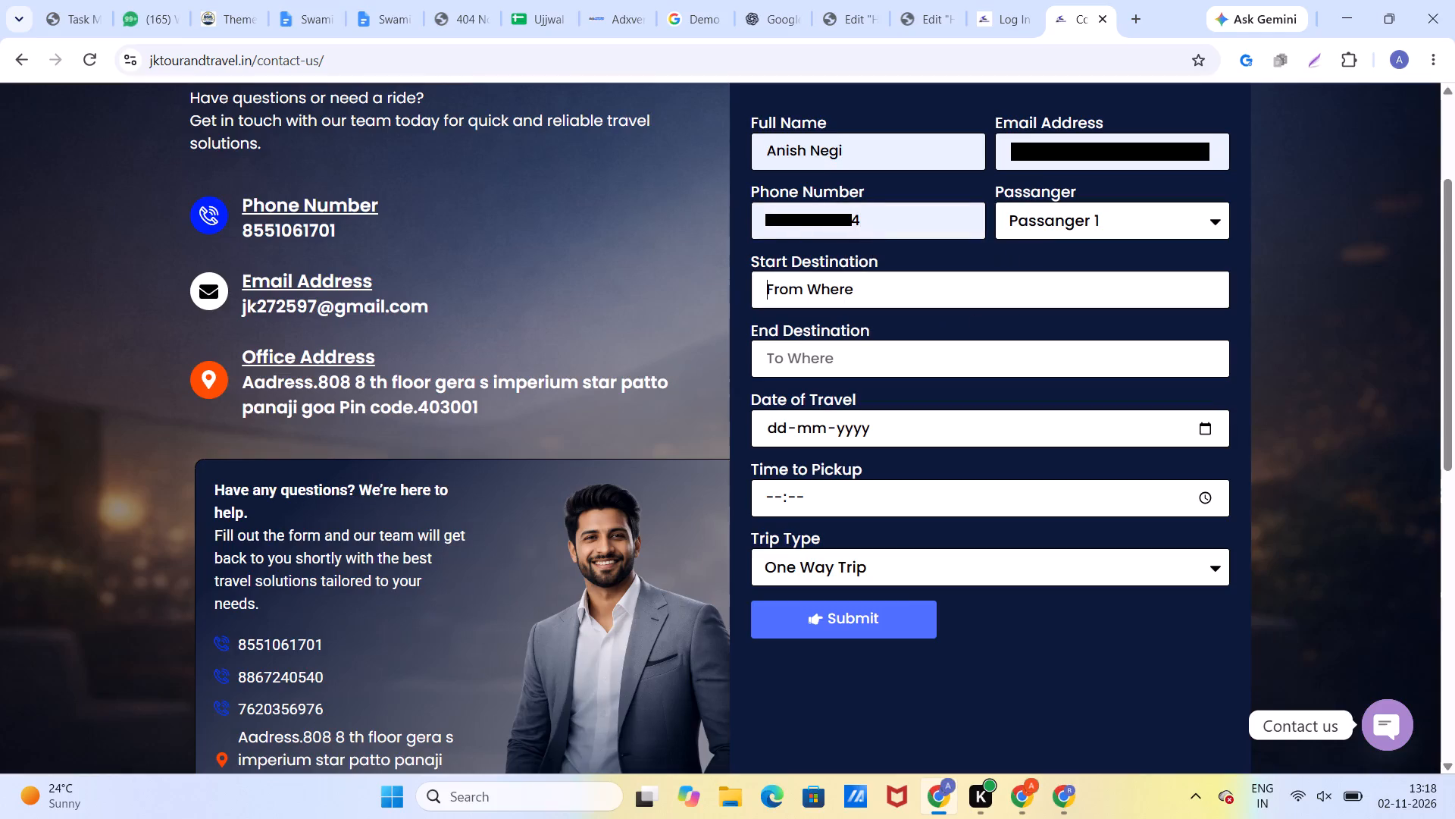
click(871, 350)
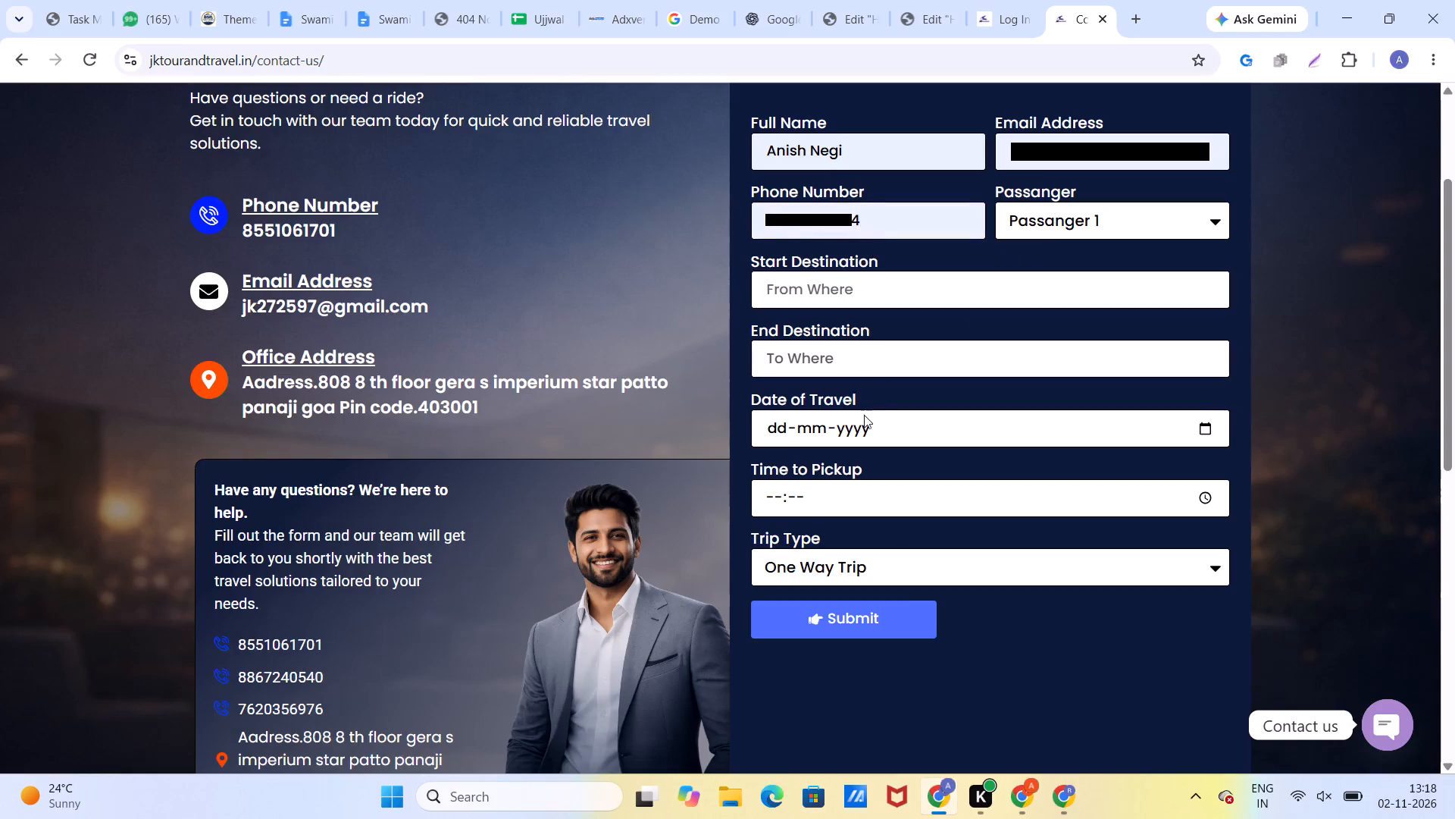
Set the contact form's date of travel to 03-11-2026.
click(864, 416)
click(898, 431)
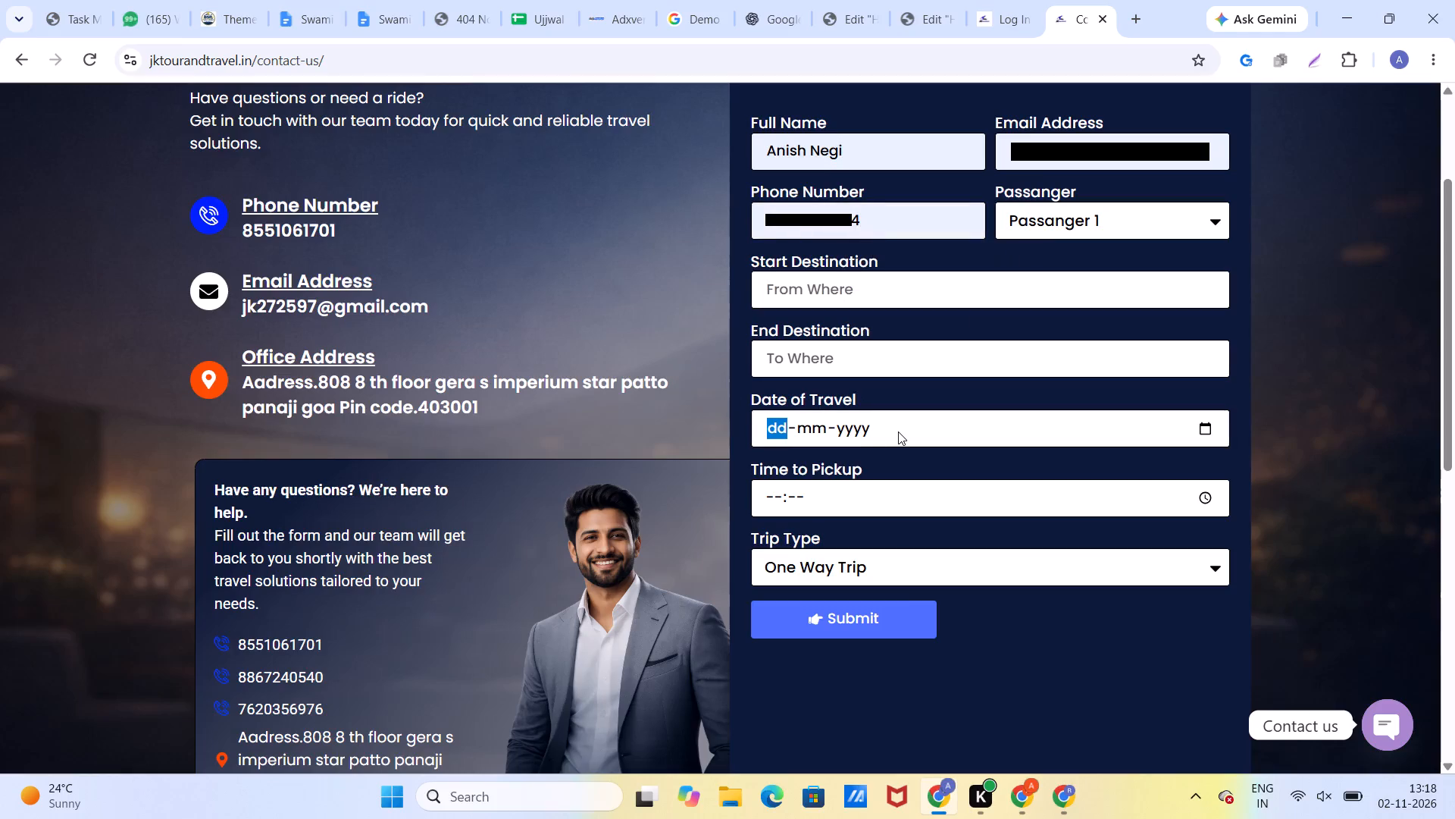
key(3)
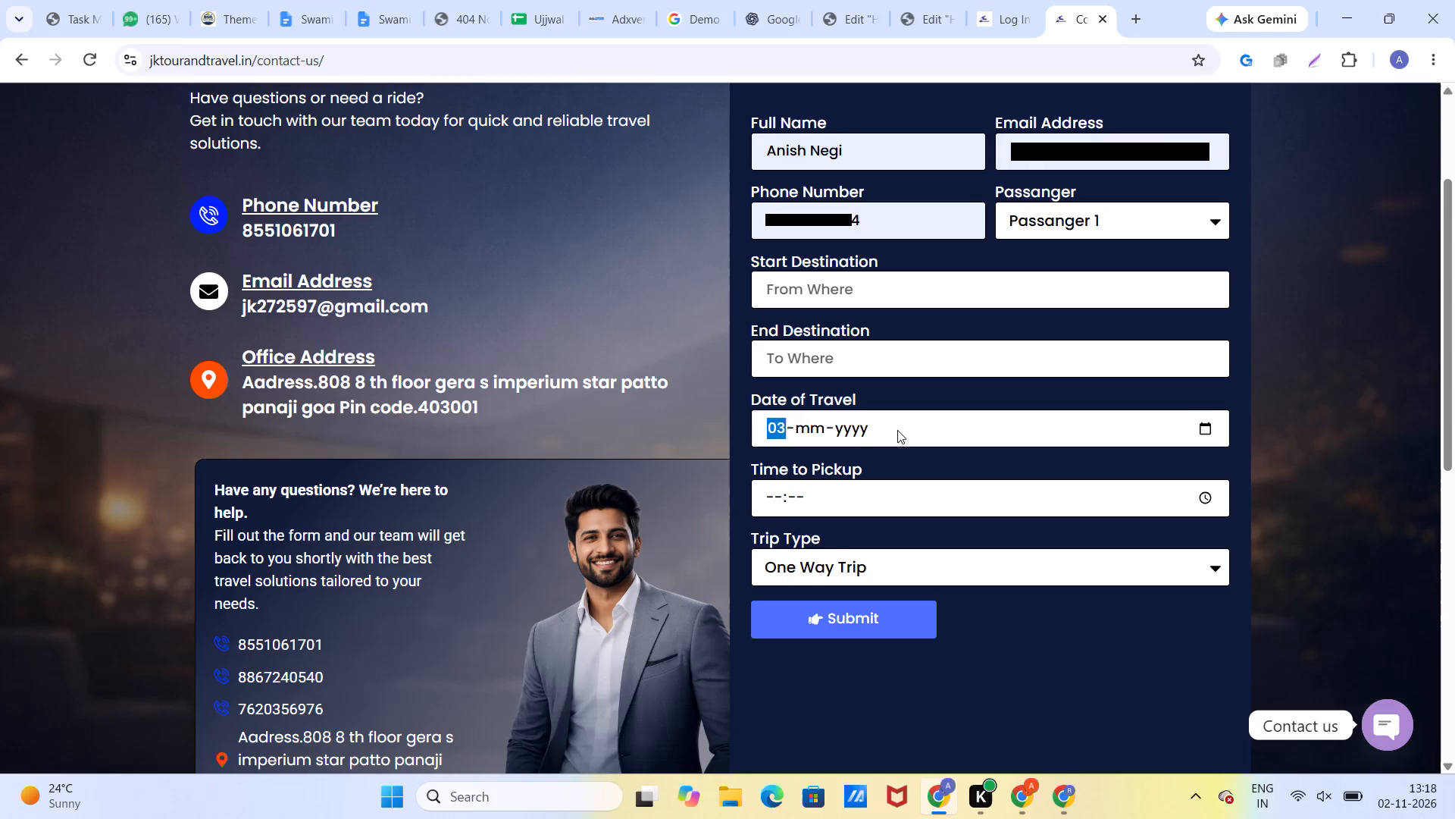
key(1)
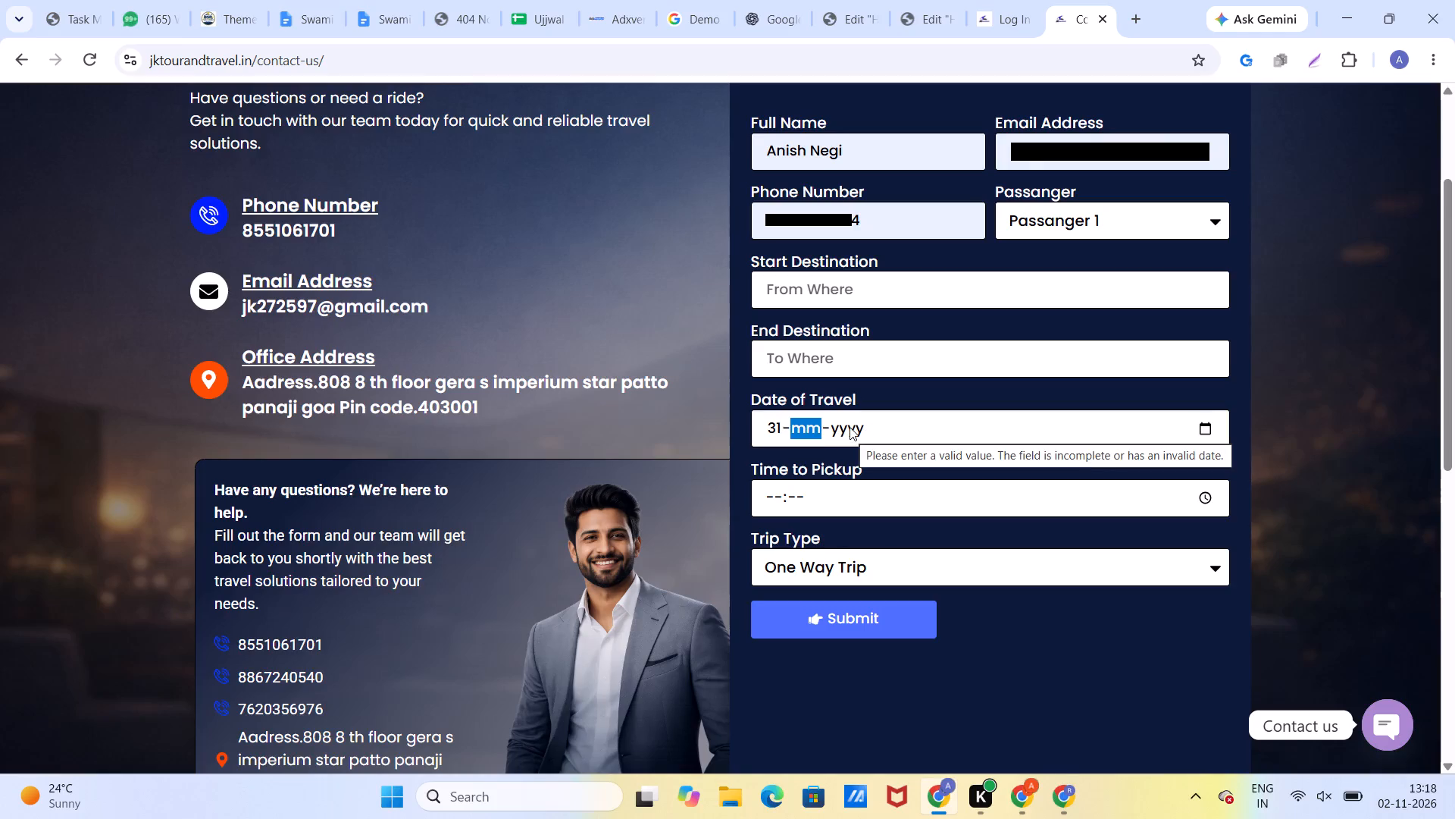
click(774, 424)
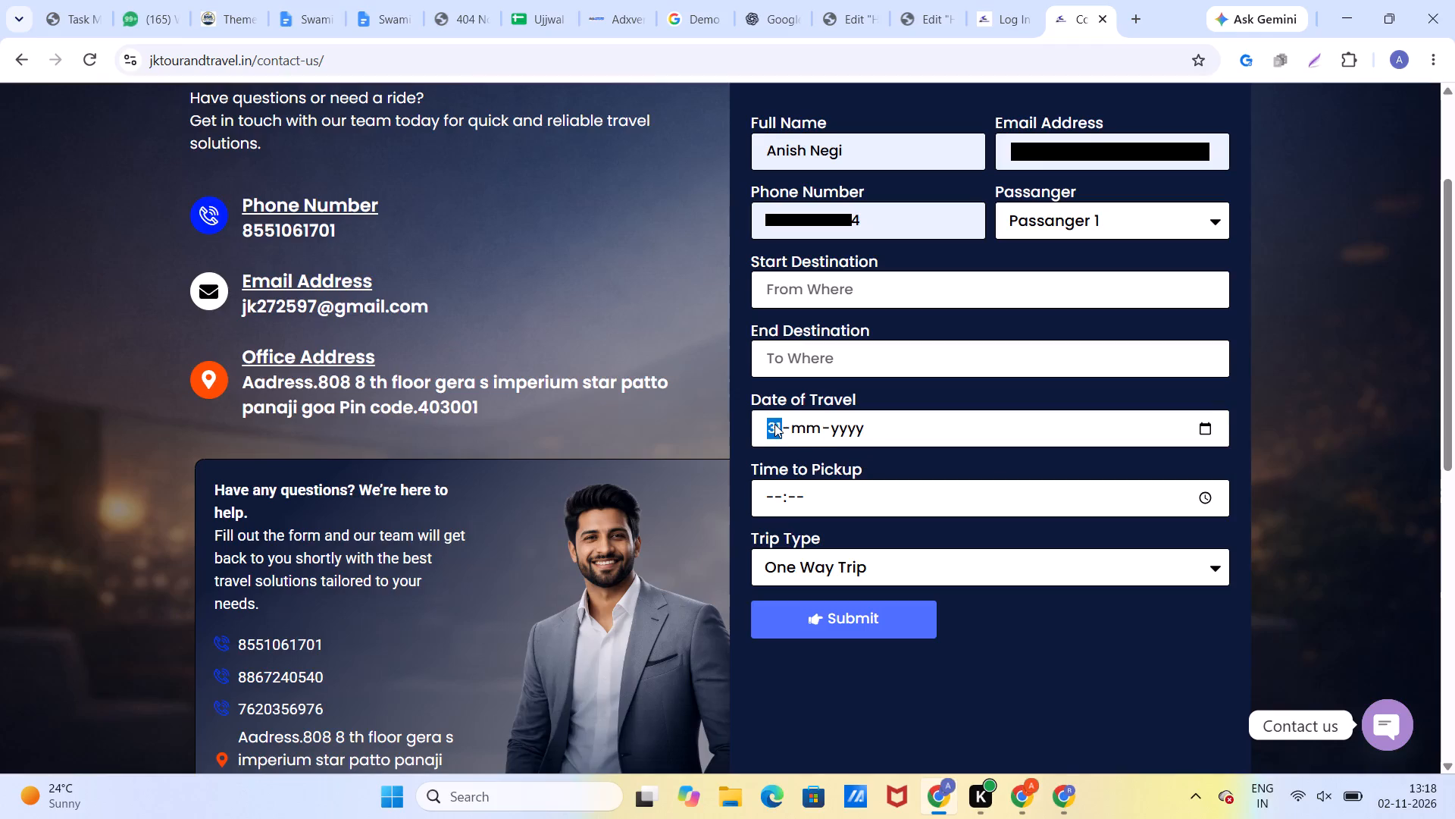
key(0)
key(3)
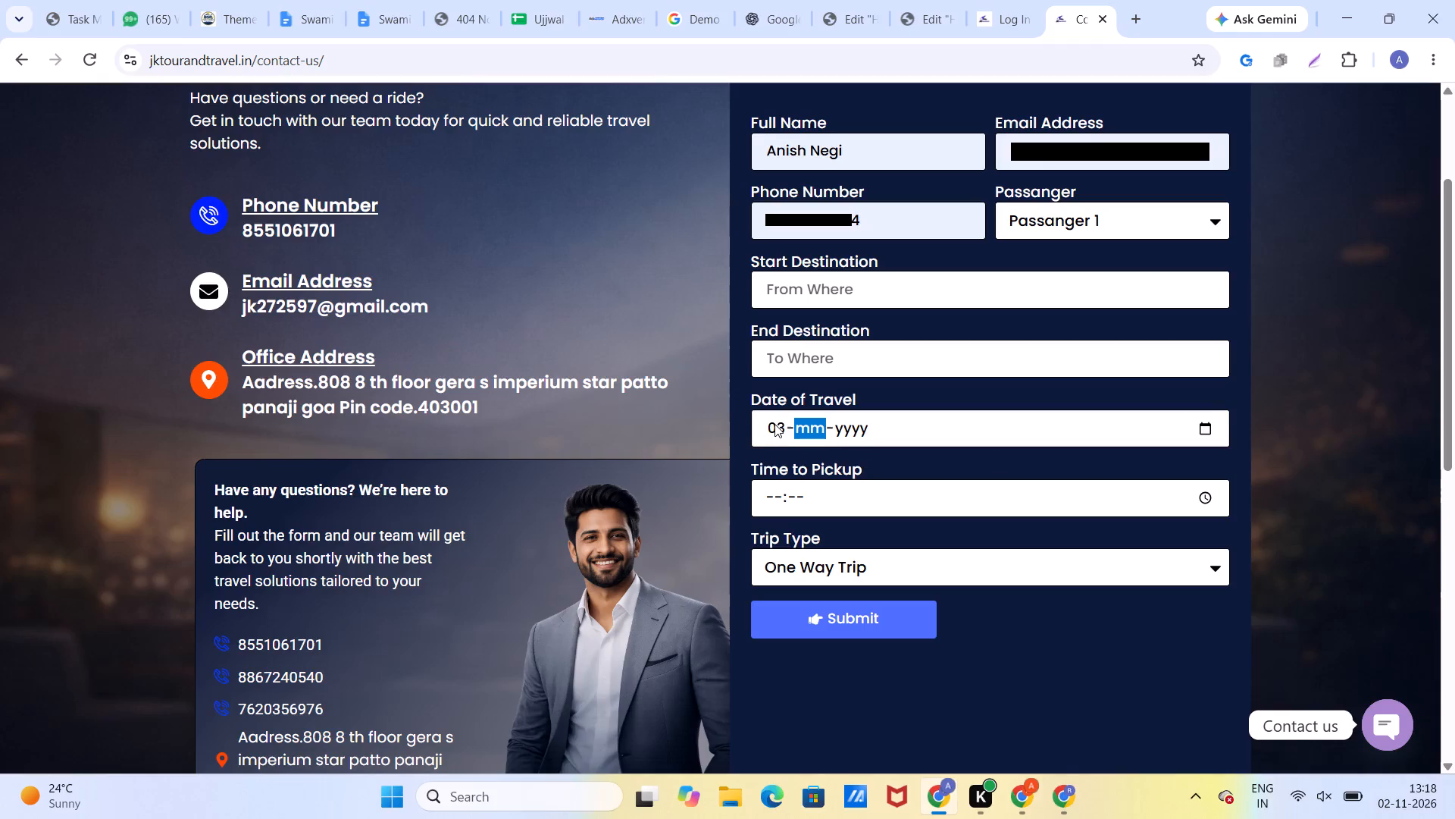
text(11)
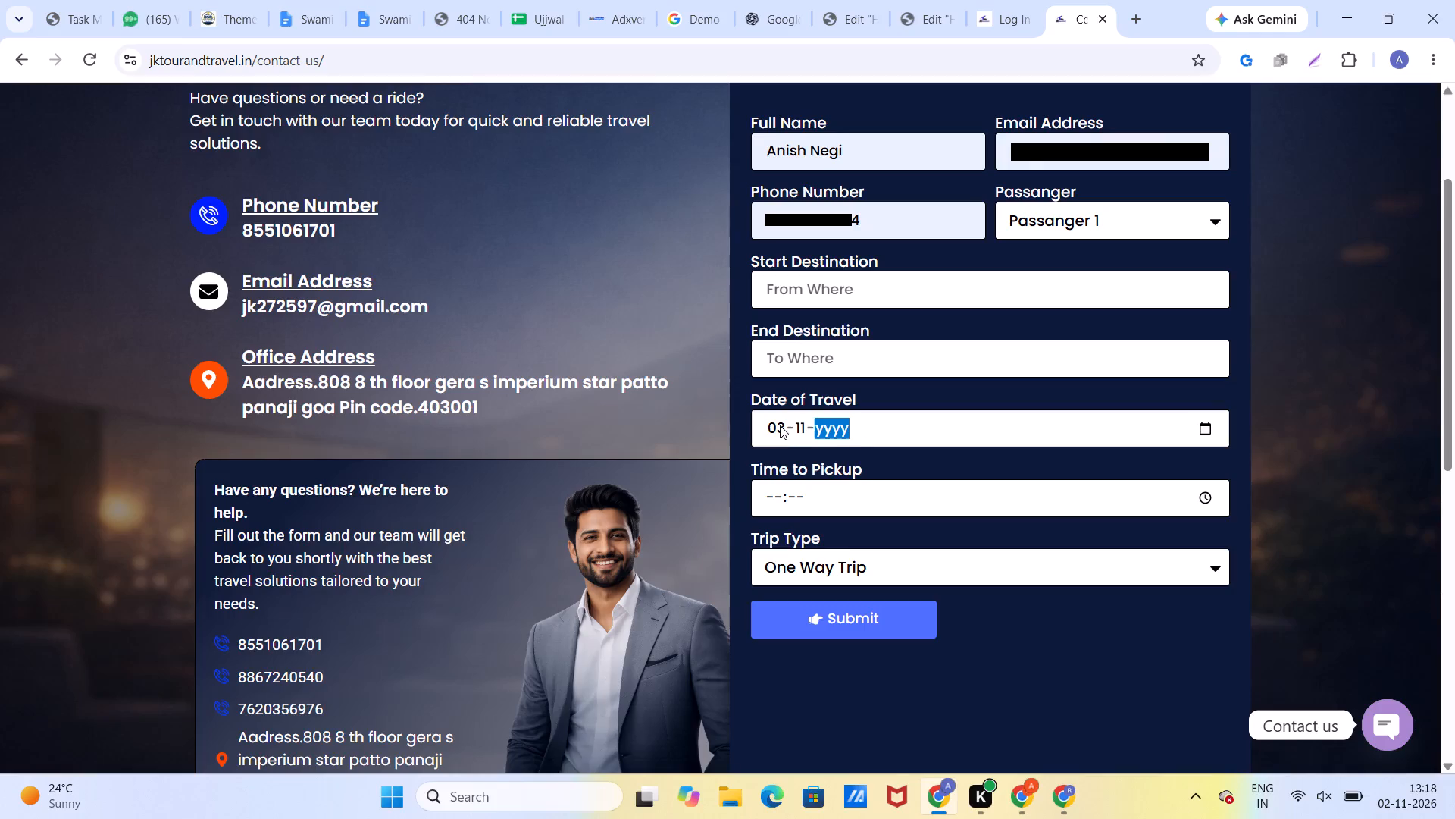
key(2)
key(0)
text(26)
Set the contact form's time to pickup to 10:10.
click(834, 488)
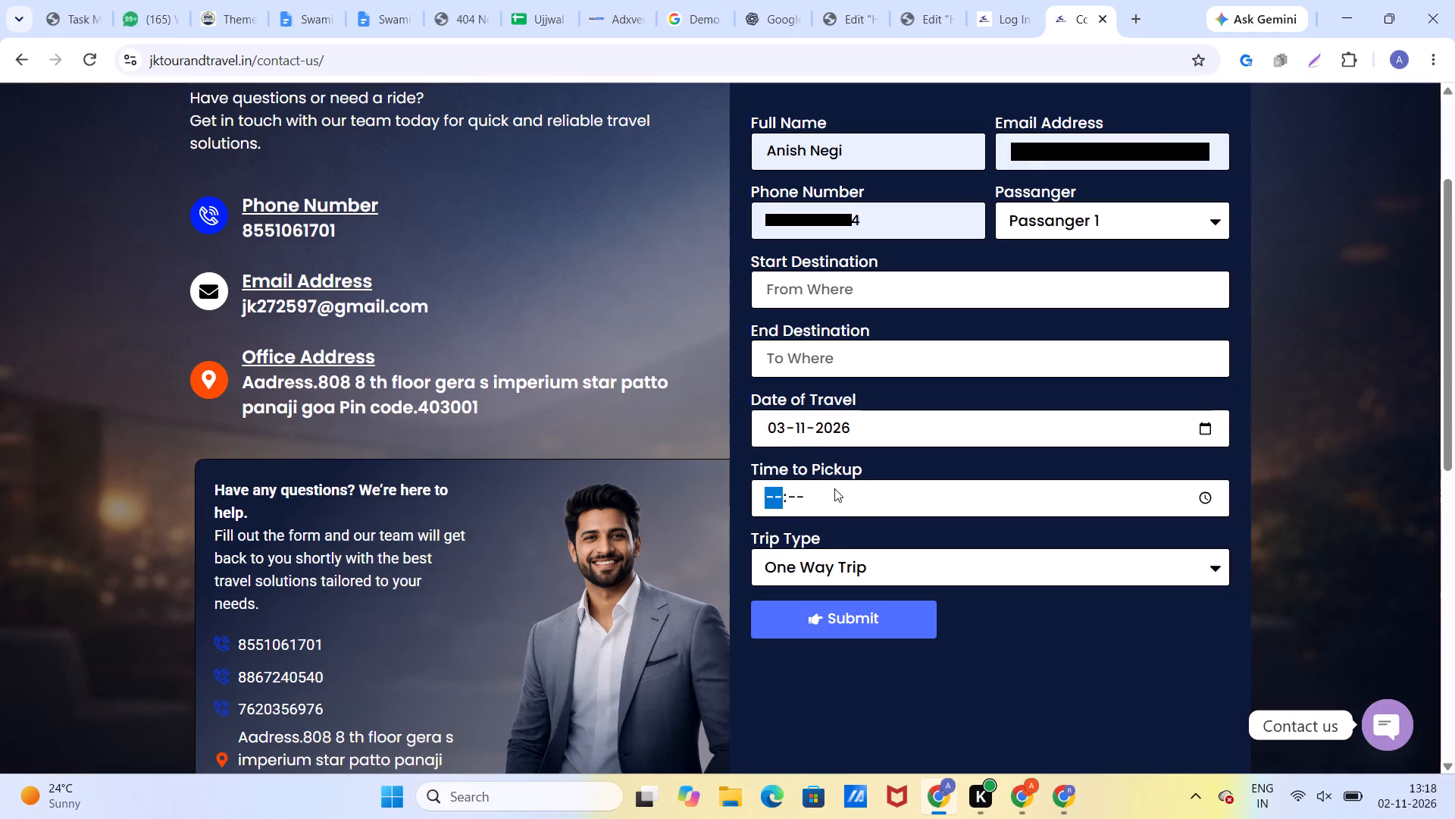
click(833, 499)
key(1)
key(0)
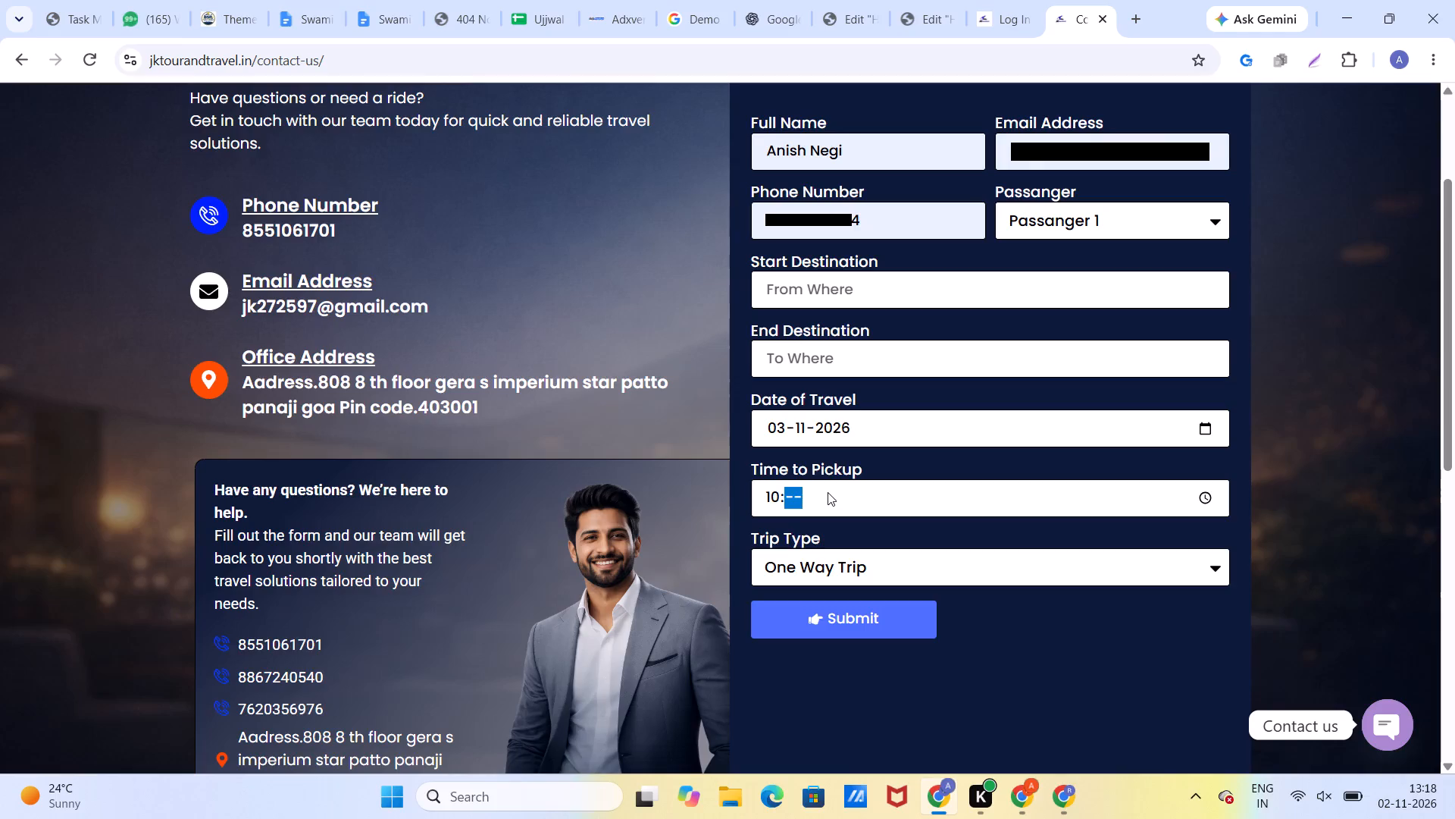
key(1)
key(0)
Set the contact form's trip type to Round Trip.
click(853, 566)
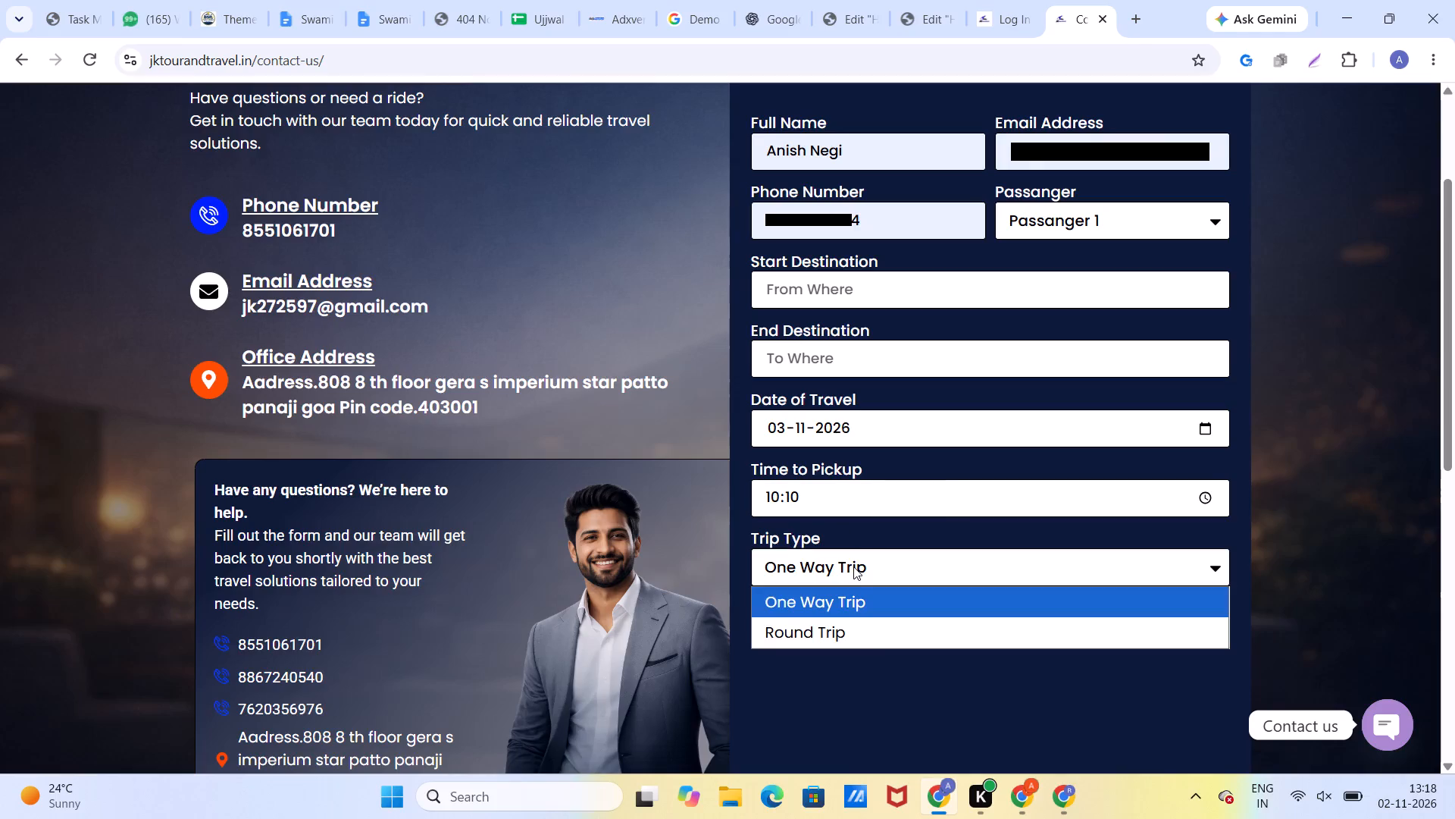
click(846, 631)
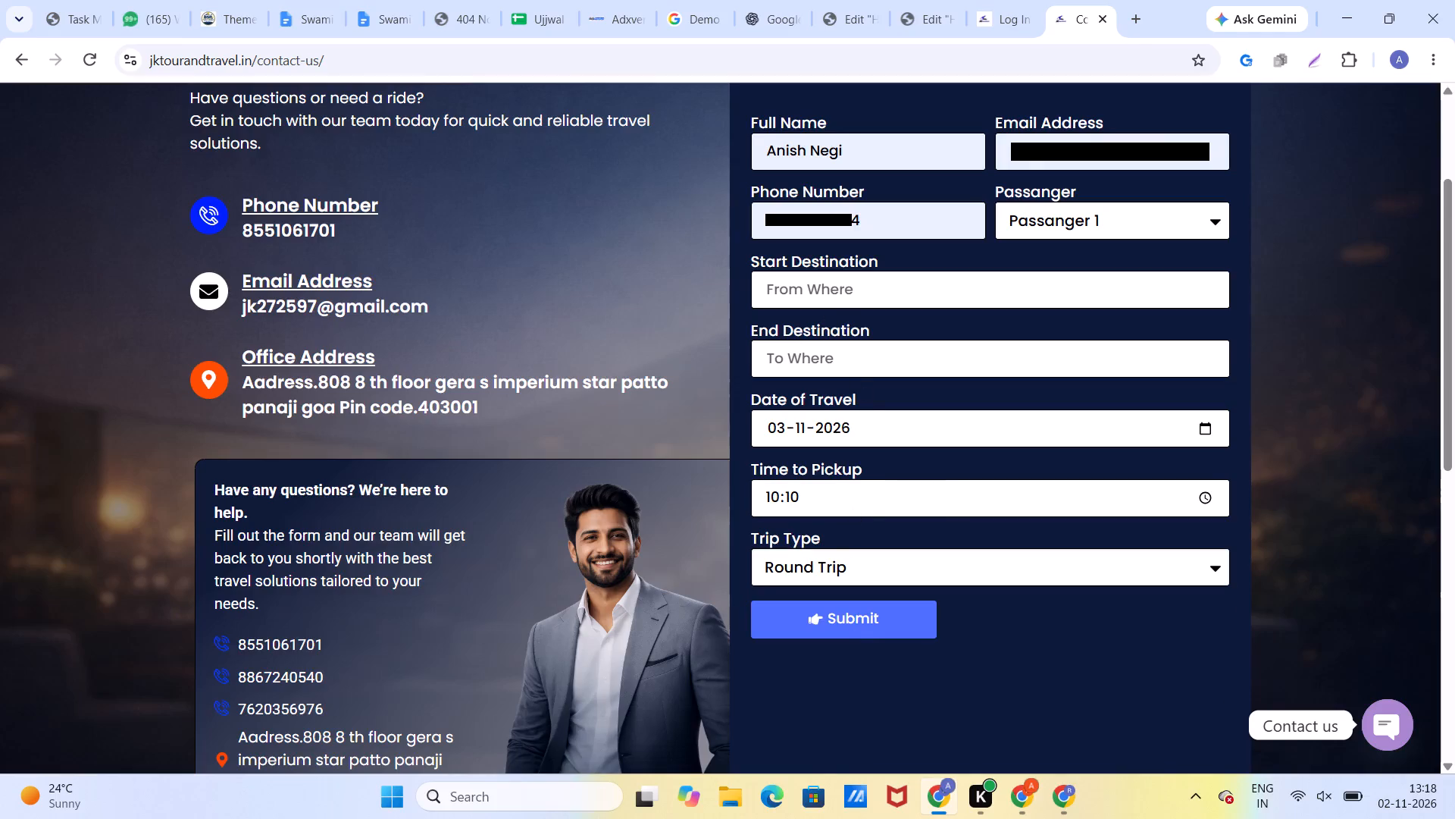
Enter dehradun as the start destination in the contact form.
click(821, 275)
scroll(791, 323, down, 3)
scroll(790, 325, up, 3)
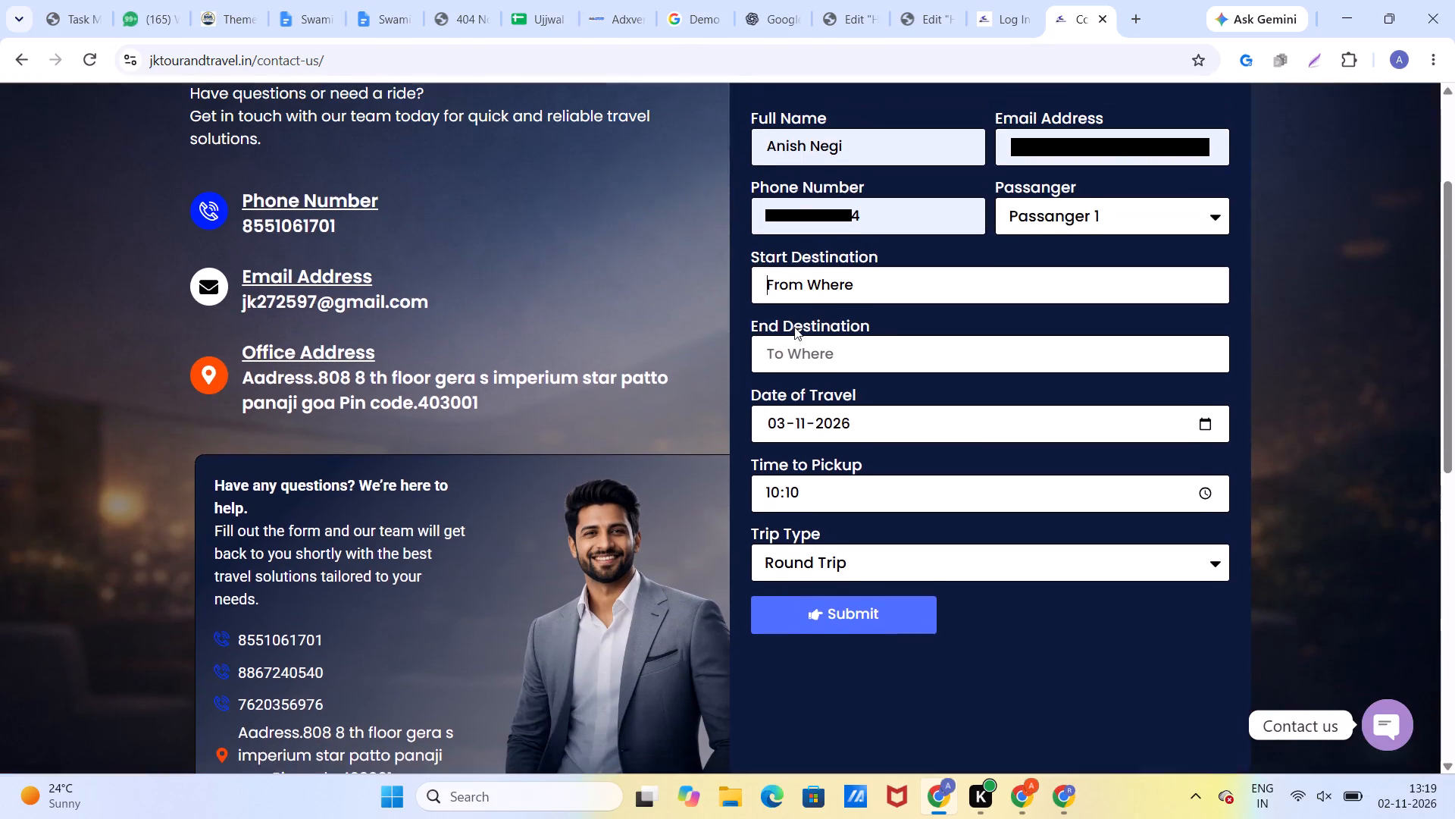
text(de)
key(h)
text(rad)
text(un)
Enter riskkesh as the end destination in the contact form.
click(849, 356)
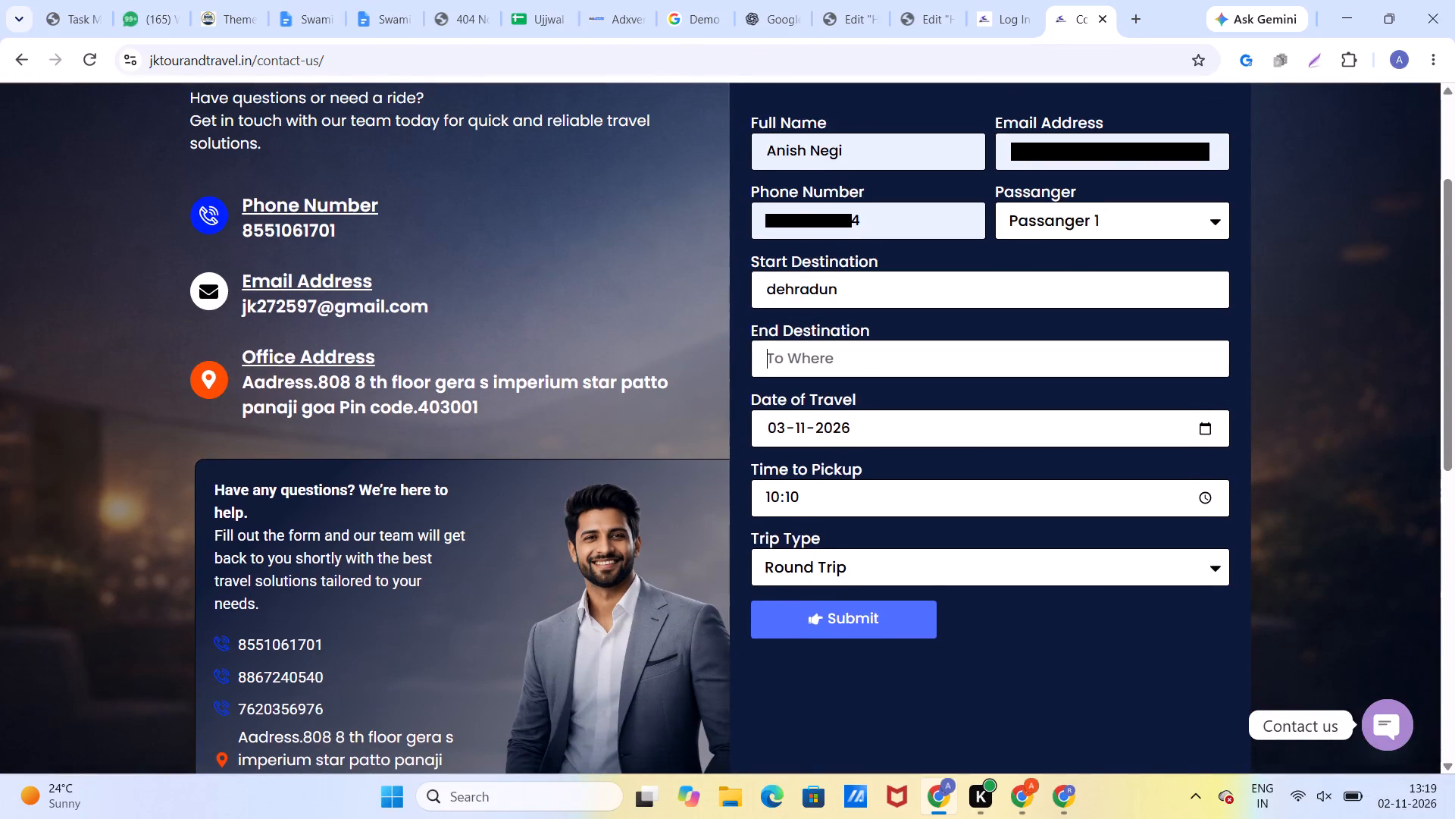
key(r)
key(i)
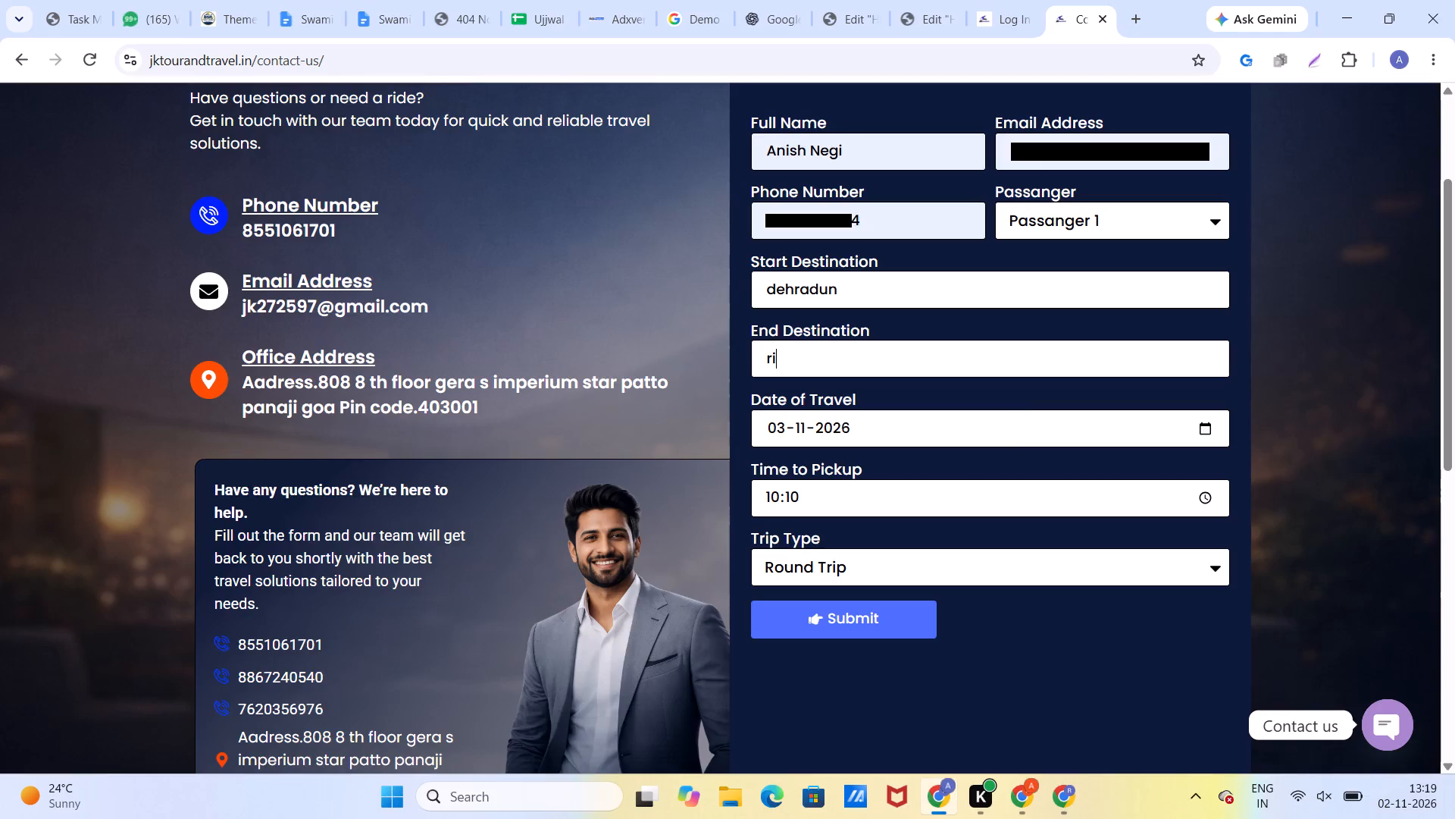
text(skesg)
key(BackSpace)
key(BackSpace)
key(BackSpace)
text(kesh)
Submit the completed contact form.
click(846, 629)
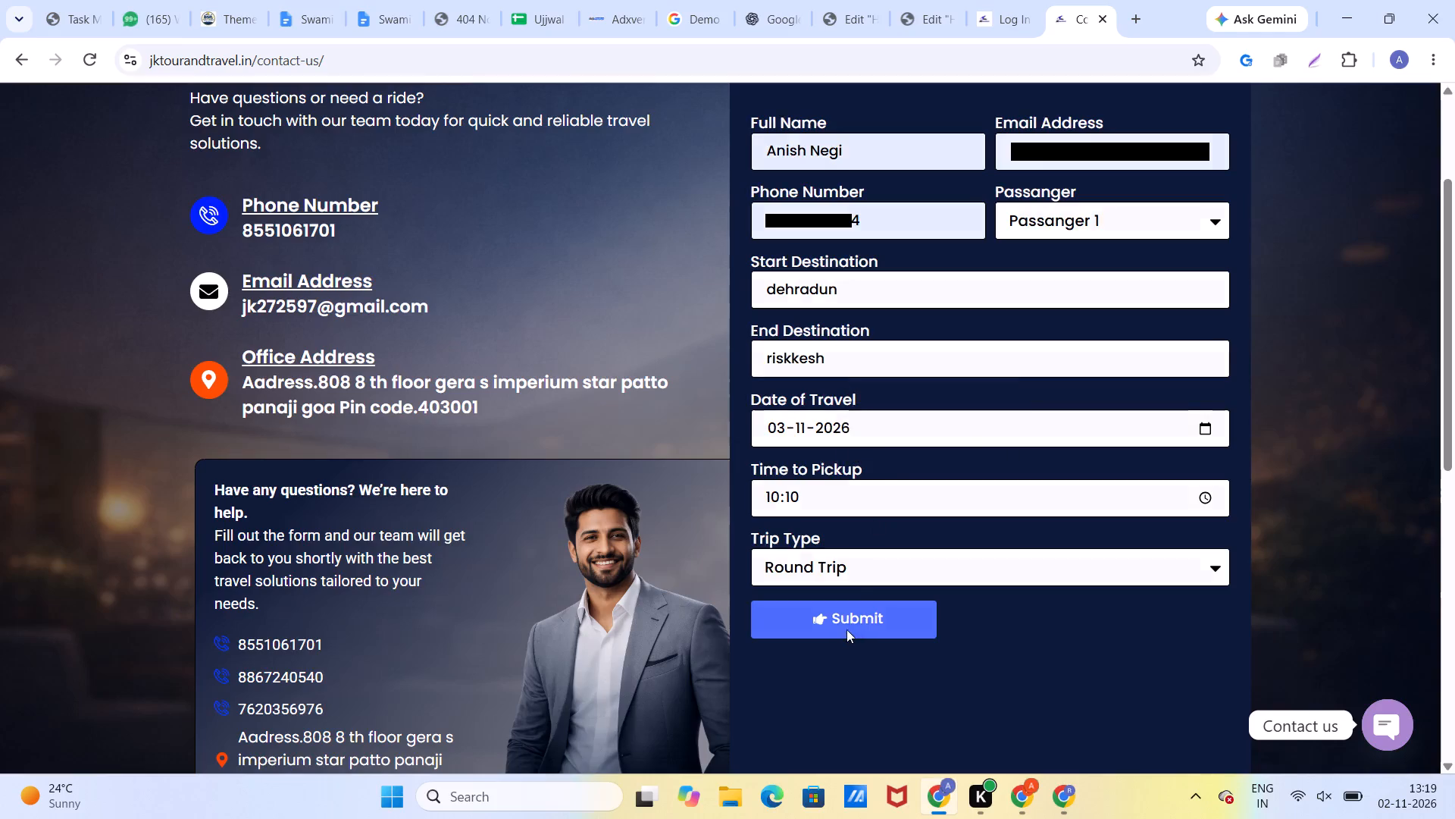
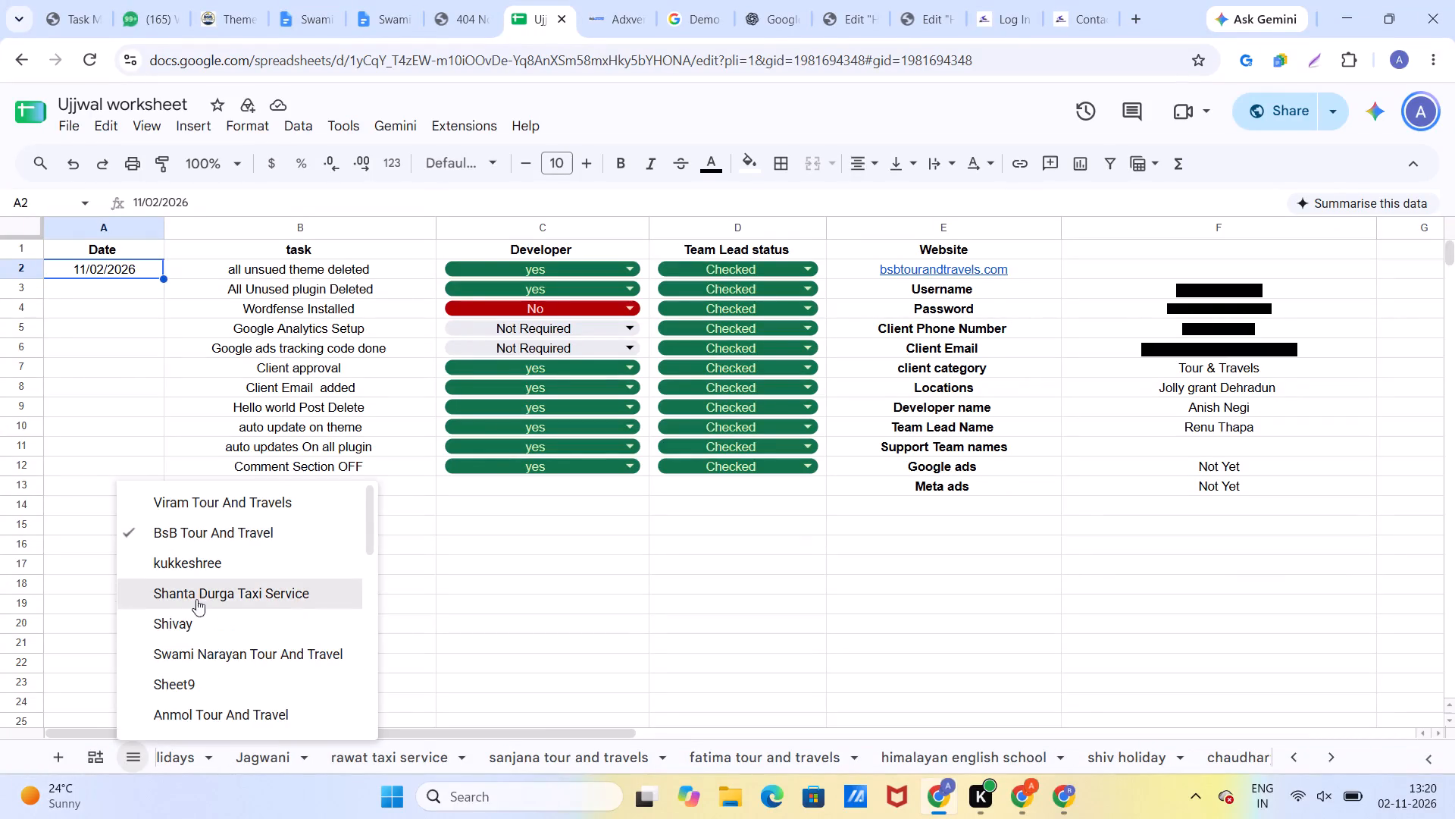
Look through the full list of client sheets in the Ujjwal worksheet spreadsheet.
scroll(206, 580, down, 3)
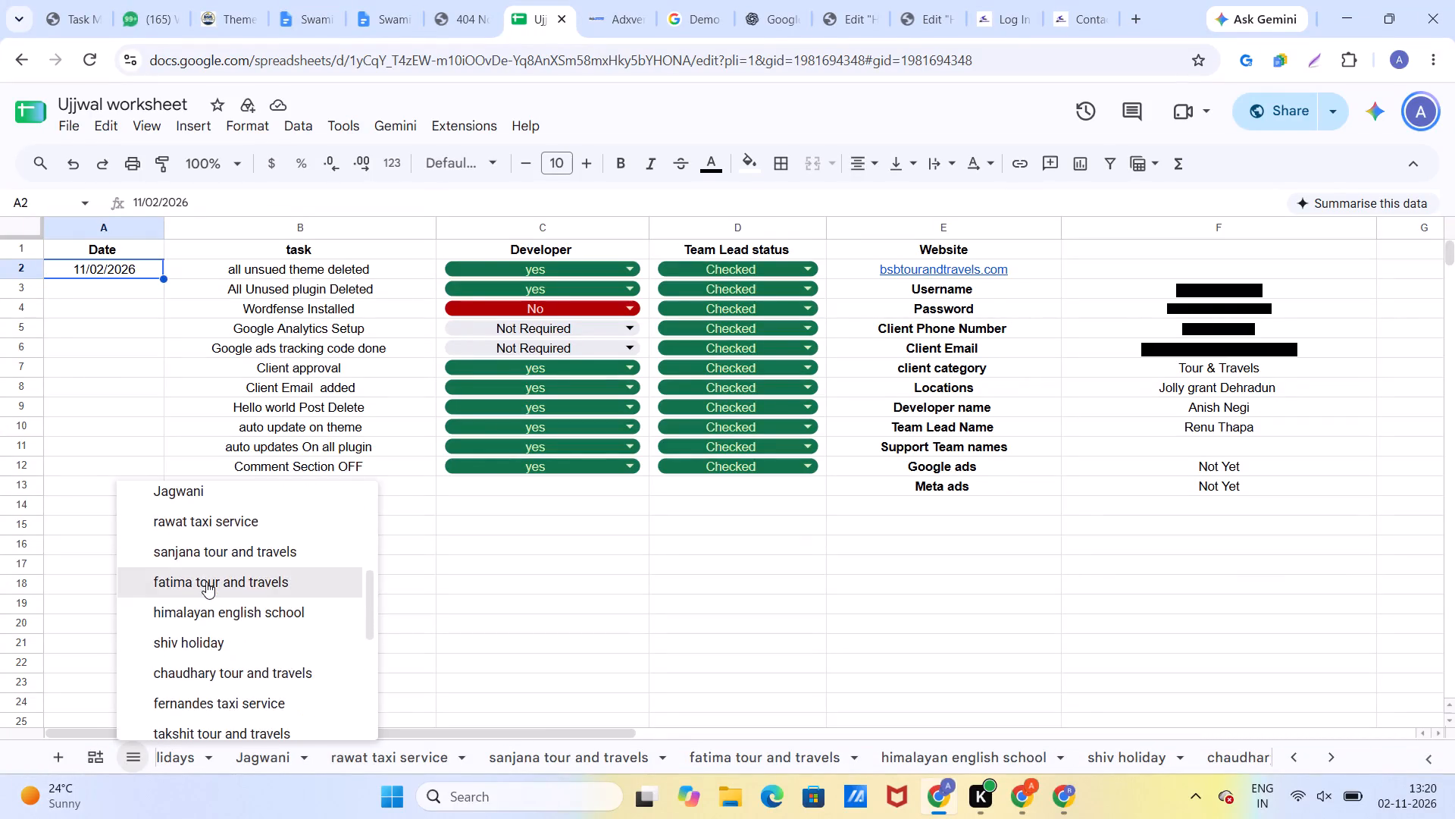
scroll(206, 583, down, 13)
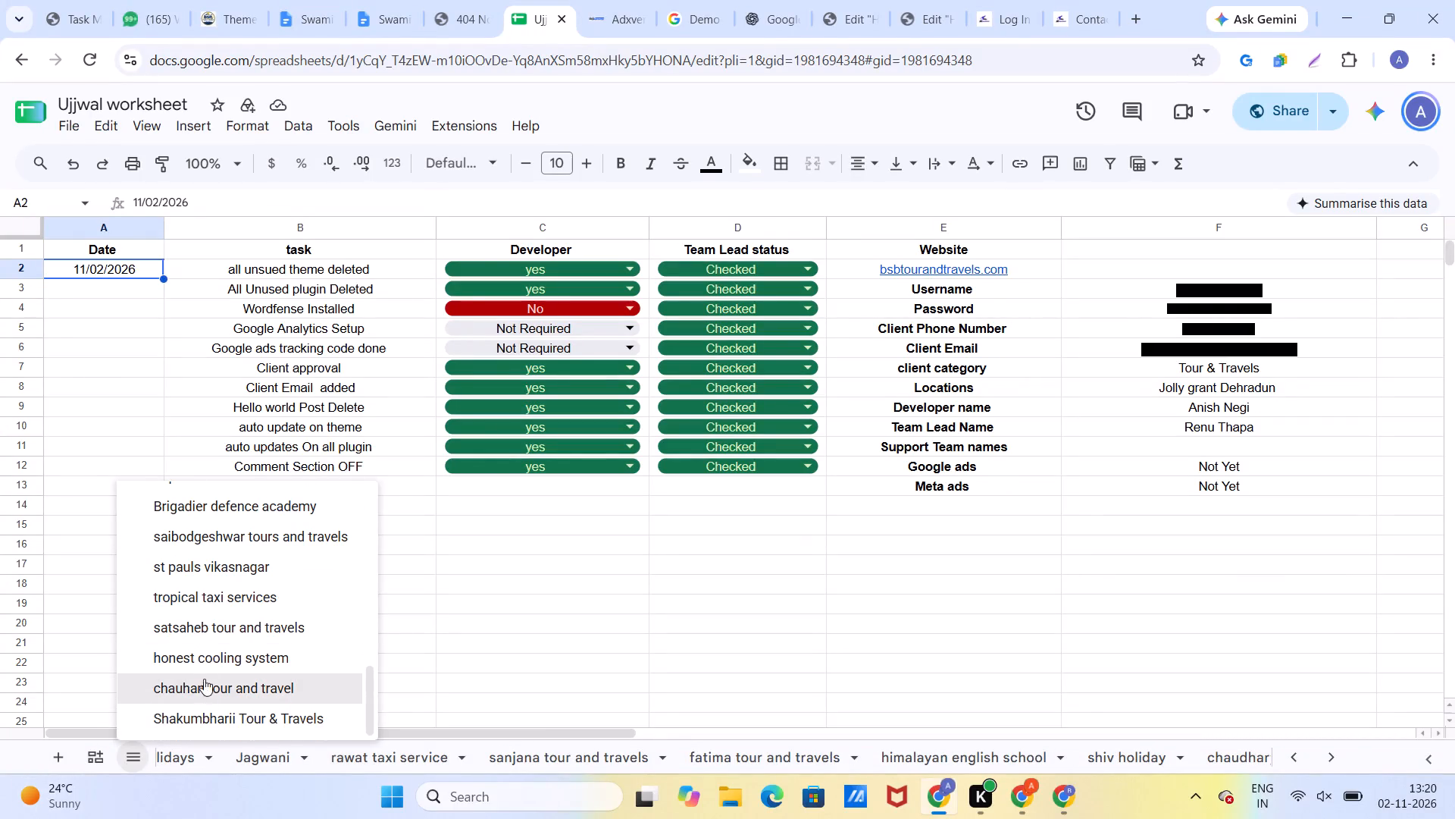
scroll(201, 654, up, 2)
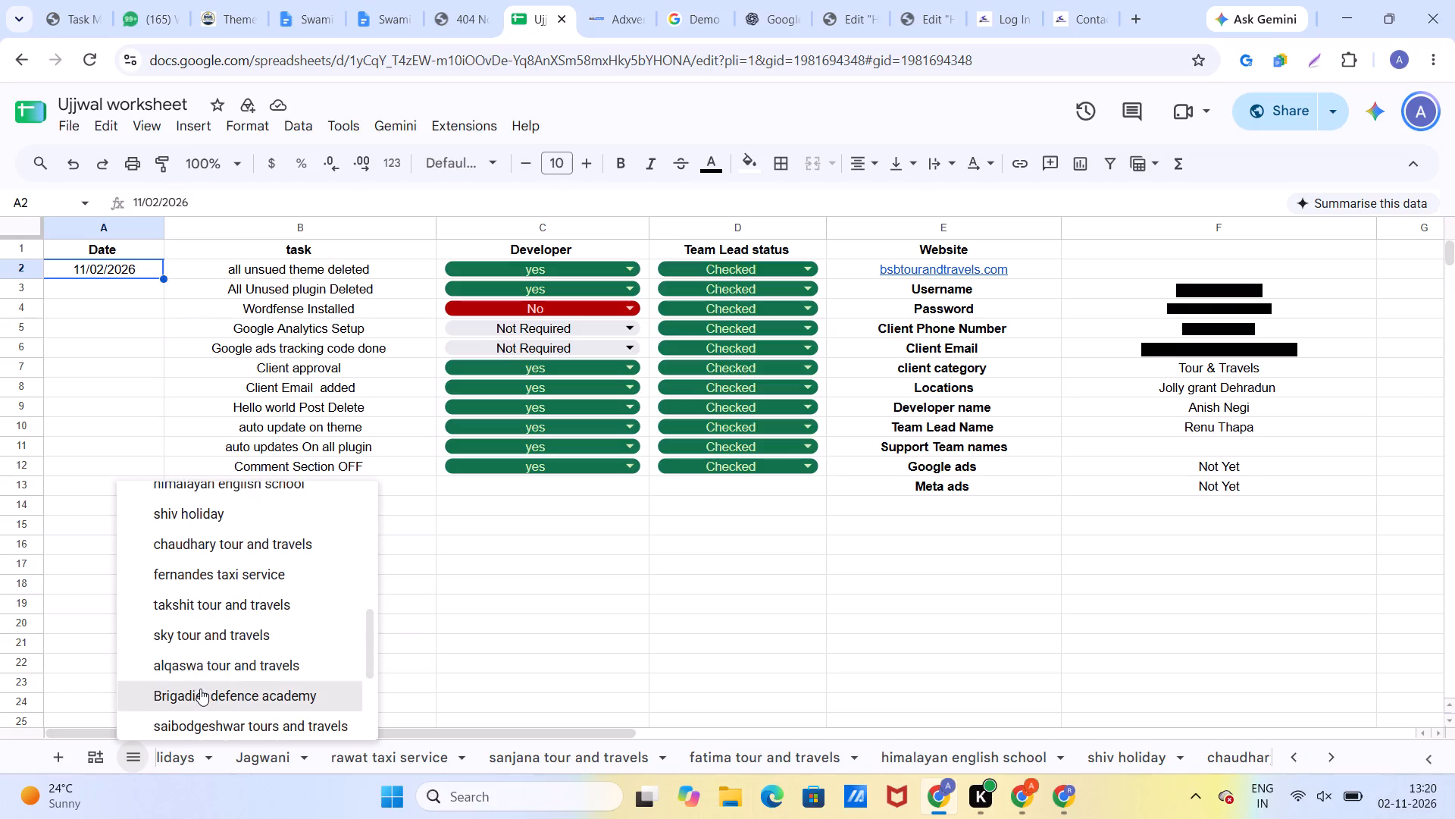
scroll(193, 618, up, 1)
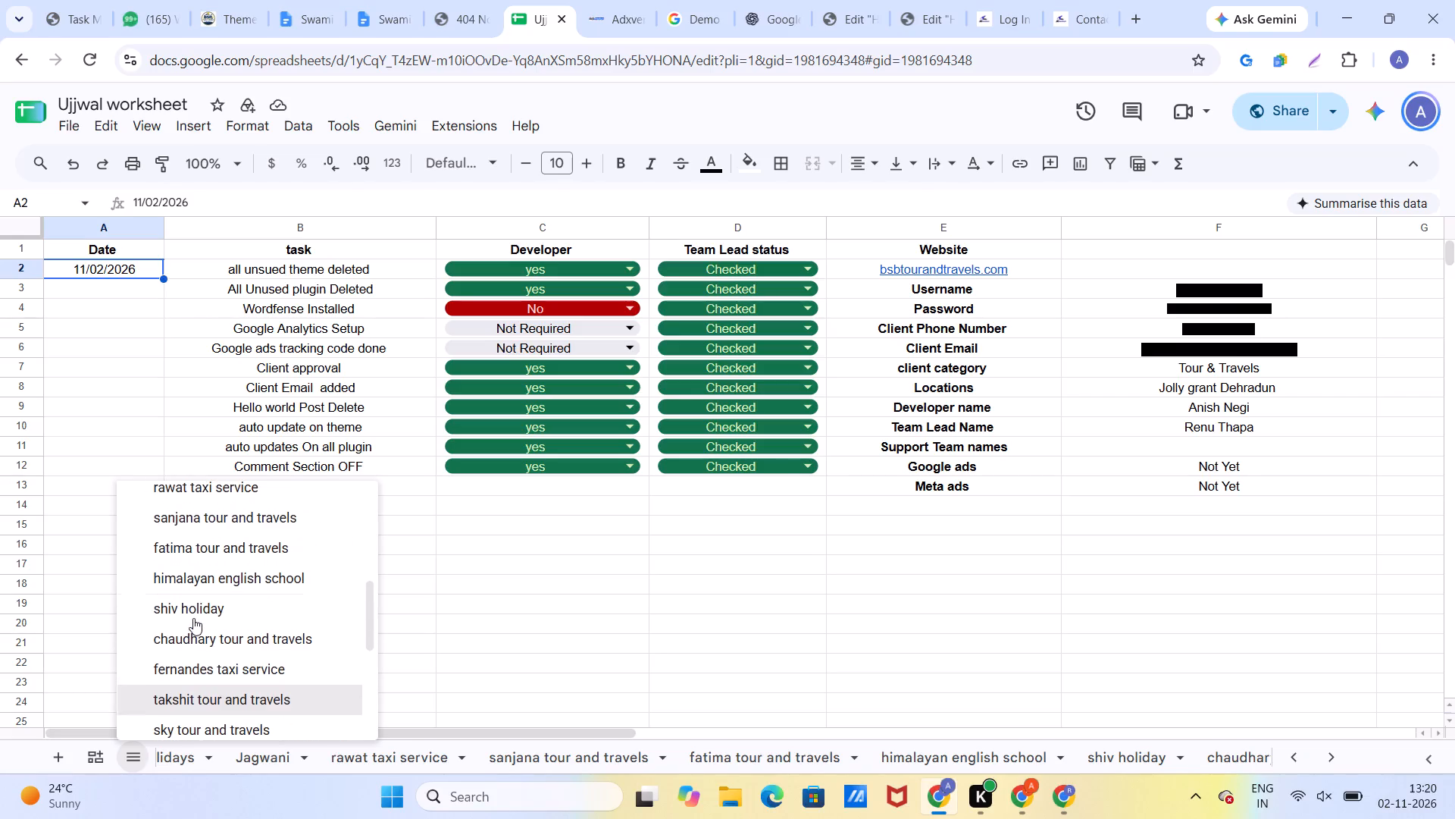
scroll(193, 618, up, 2)
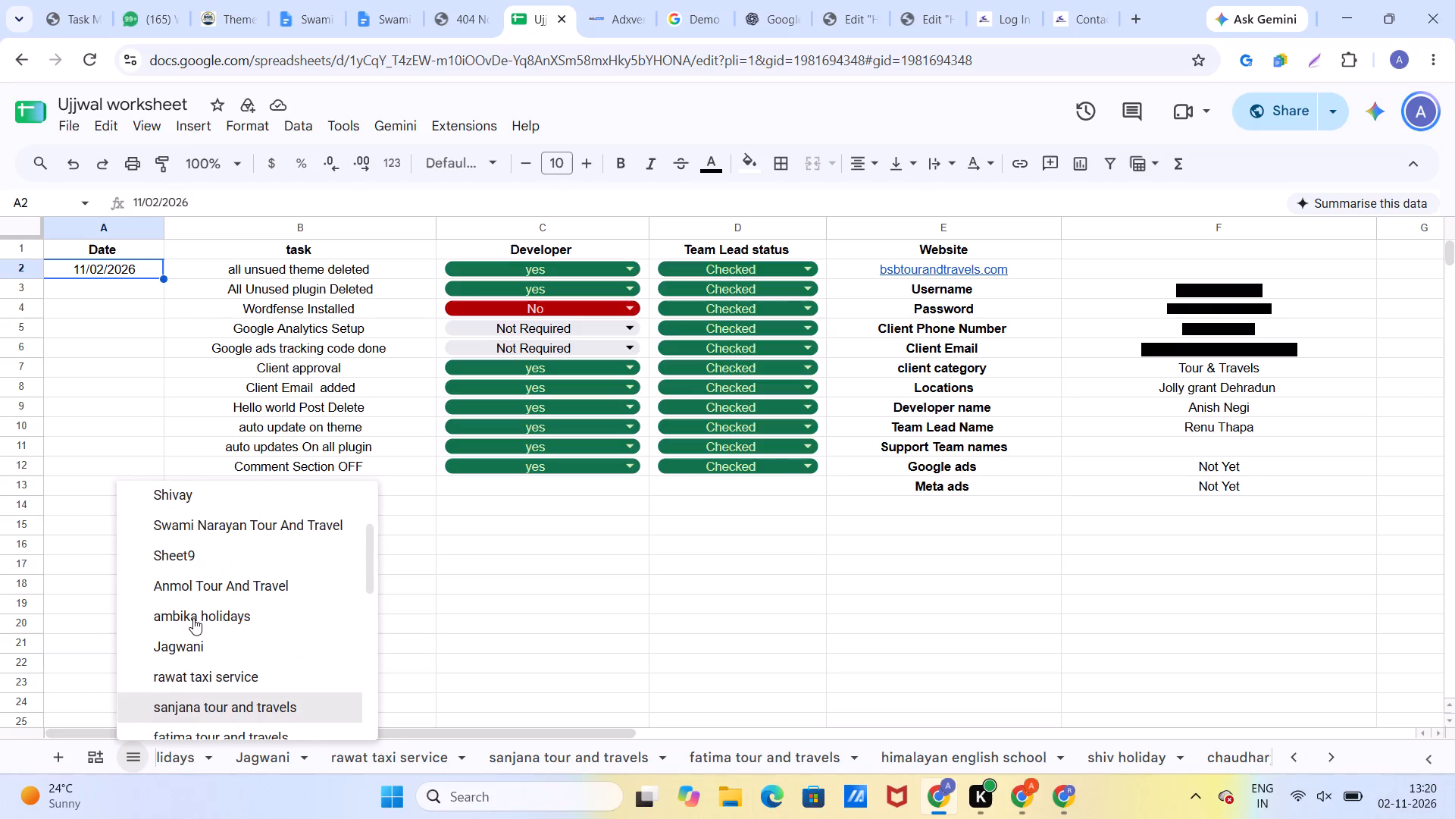
scroll(193, 618, up, 1)
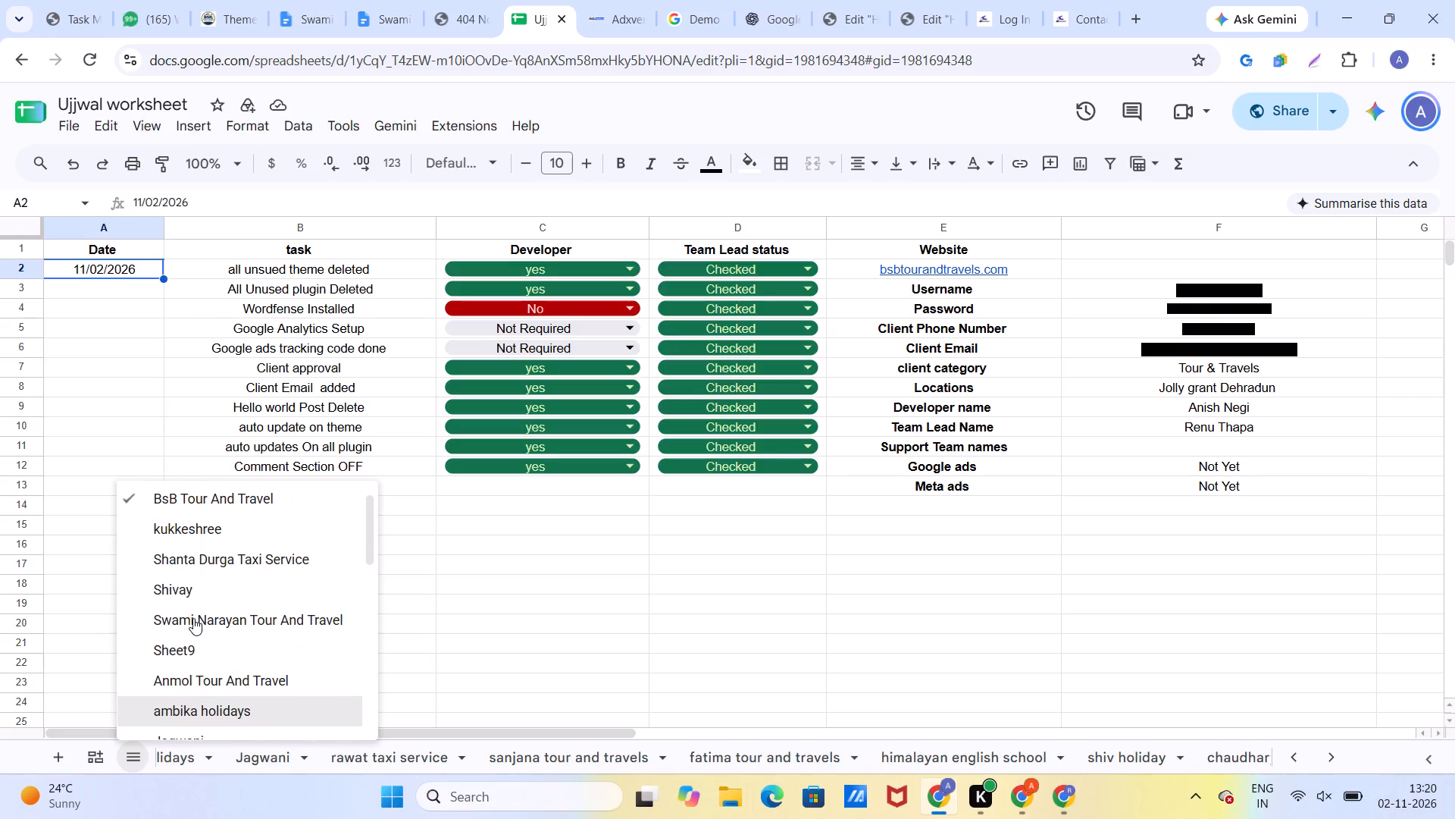
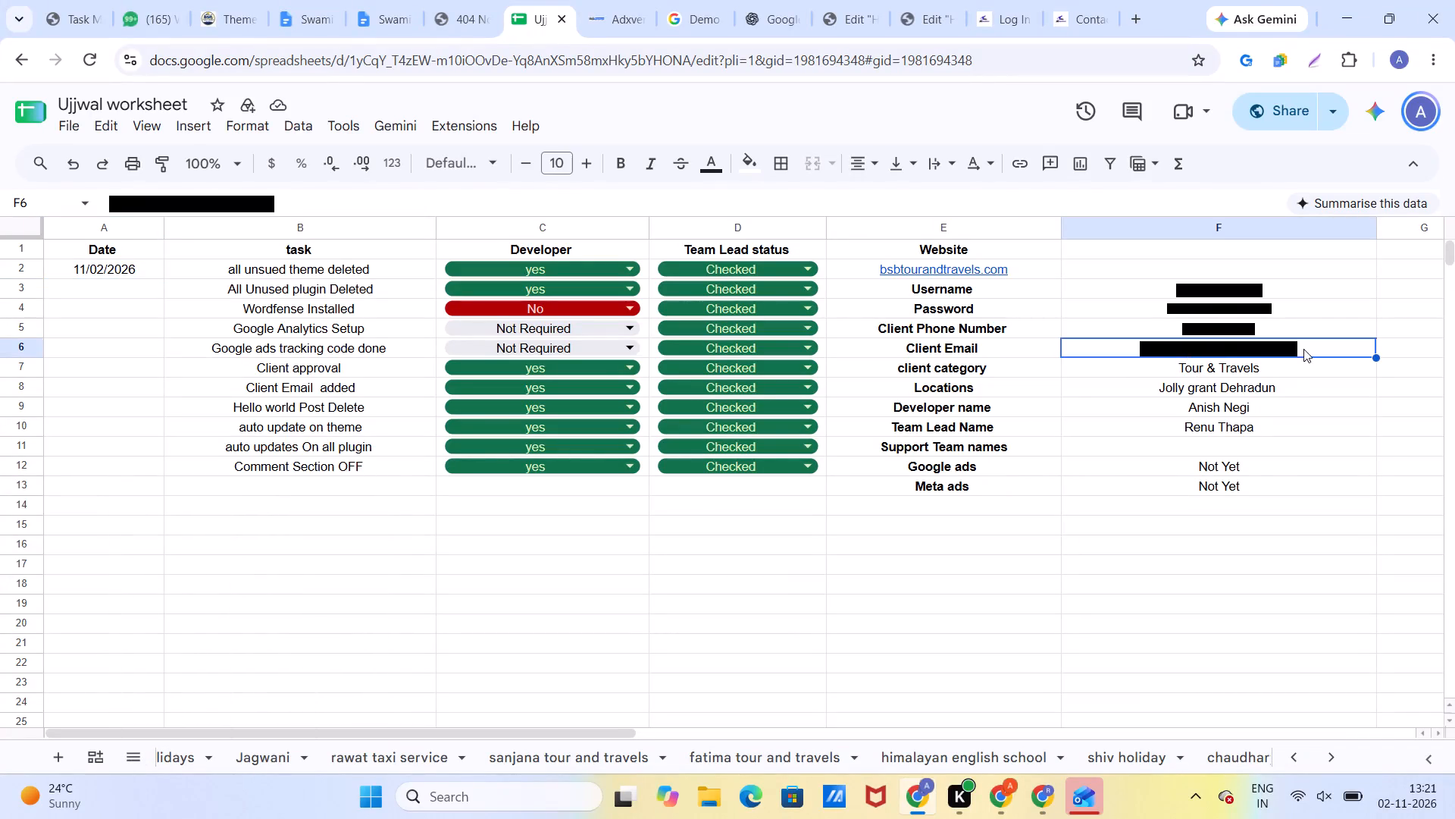
Replace the Client Email value in the bsbtourandtravels.com client sheet with the copied email address.
double_click(1300, 344)
drag(1300, 344, 1150, 350)
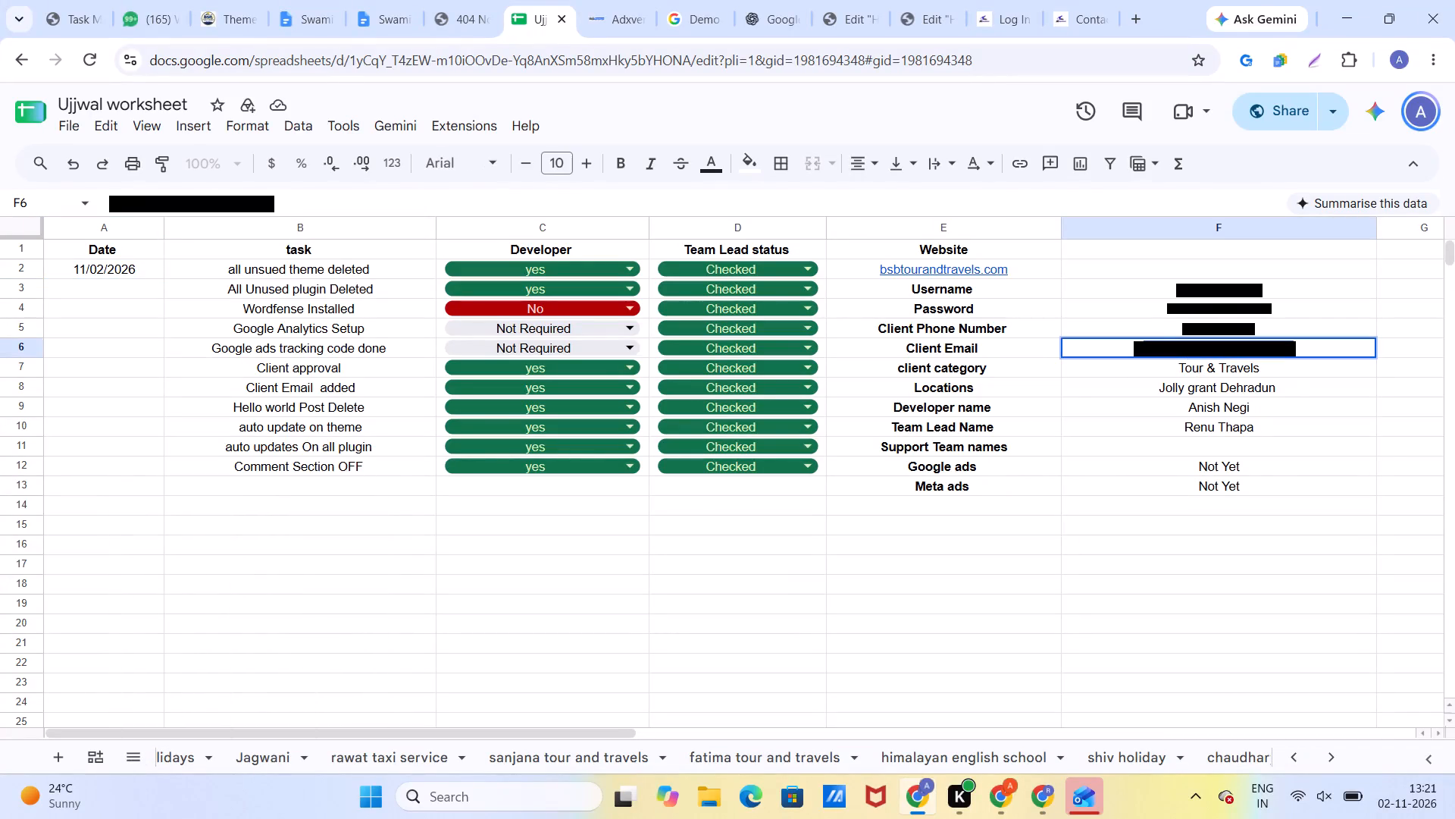
key(ctrl+v)
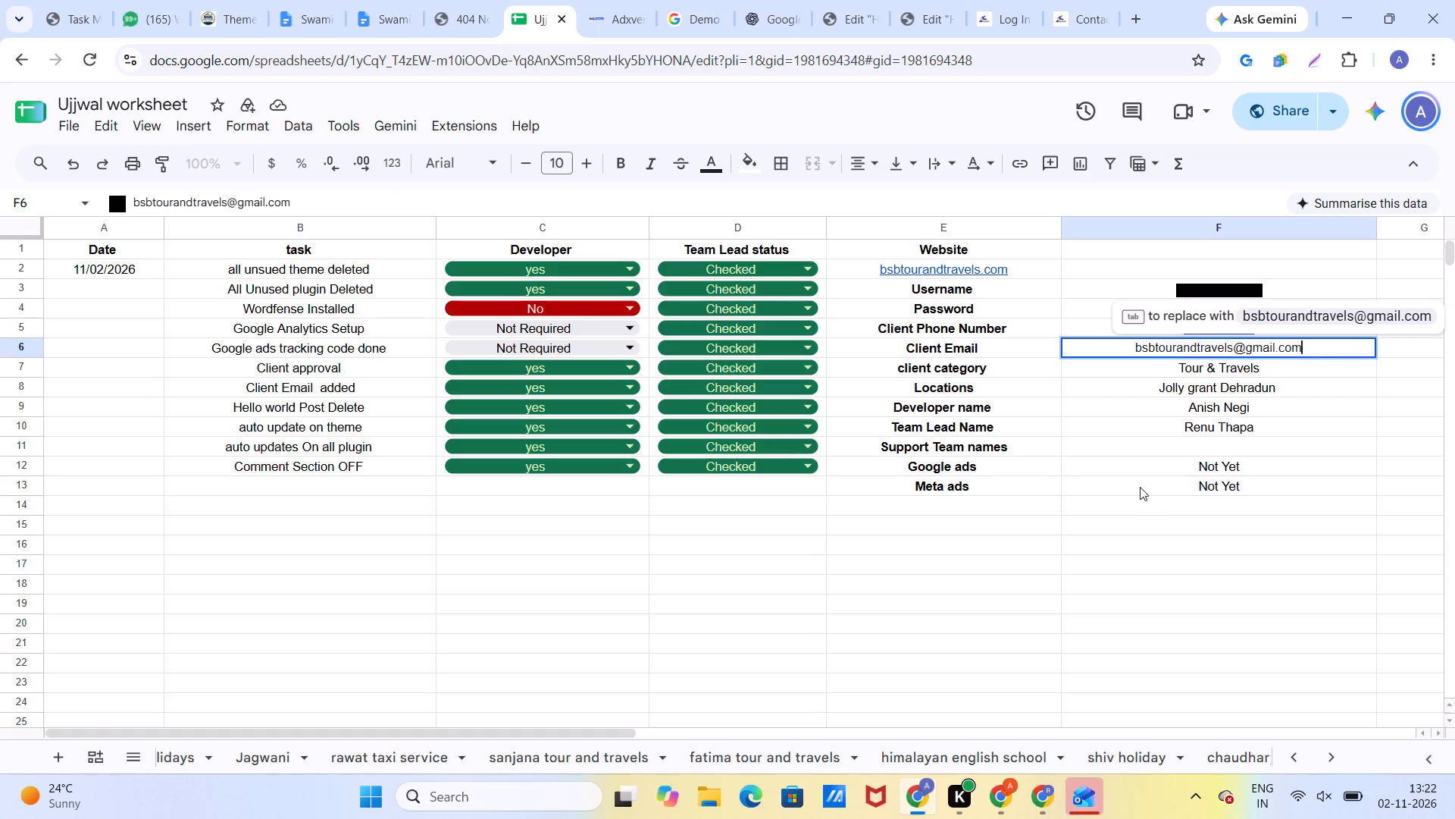
Capture a screen snip of the bsbtourandtravels.com client sheet, spanning the Date through Website columns from the header down to row 9.
click(465, 597)
key(Print)
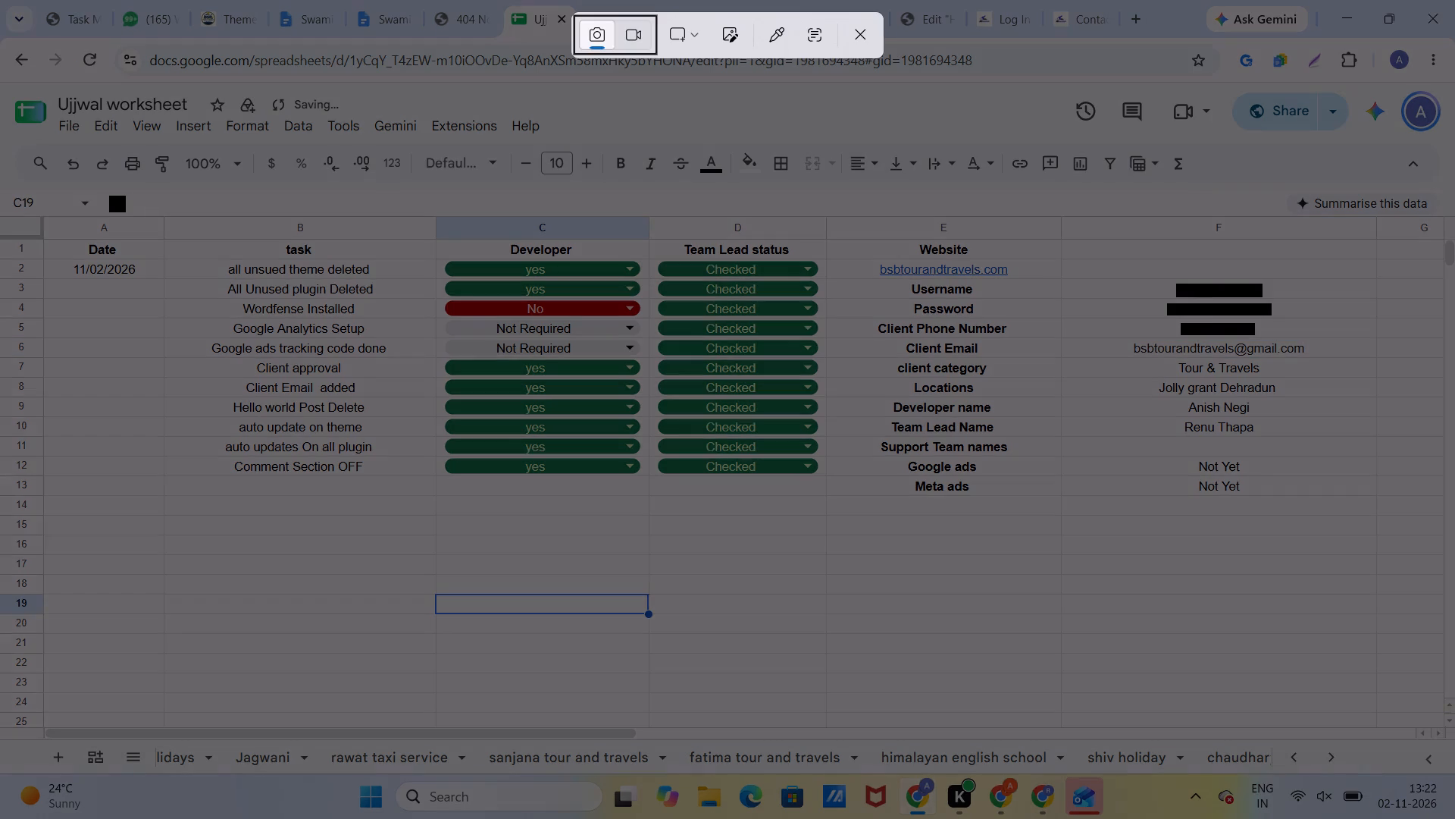
drag(0, 180, 1101, 410)
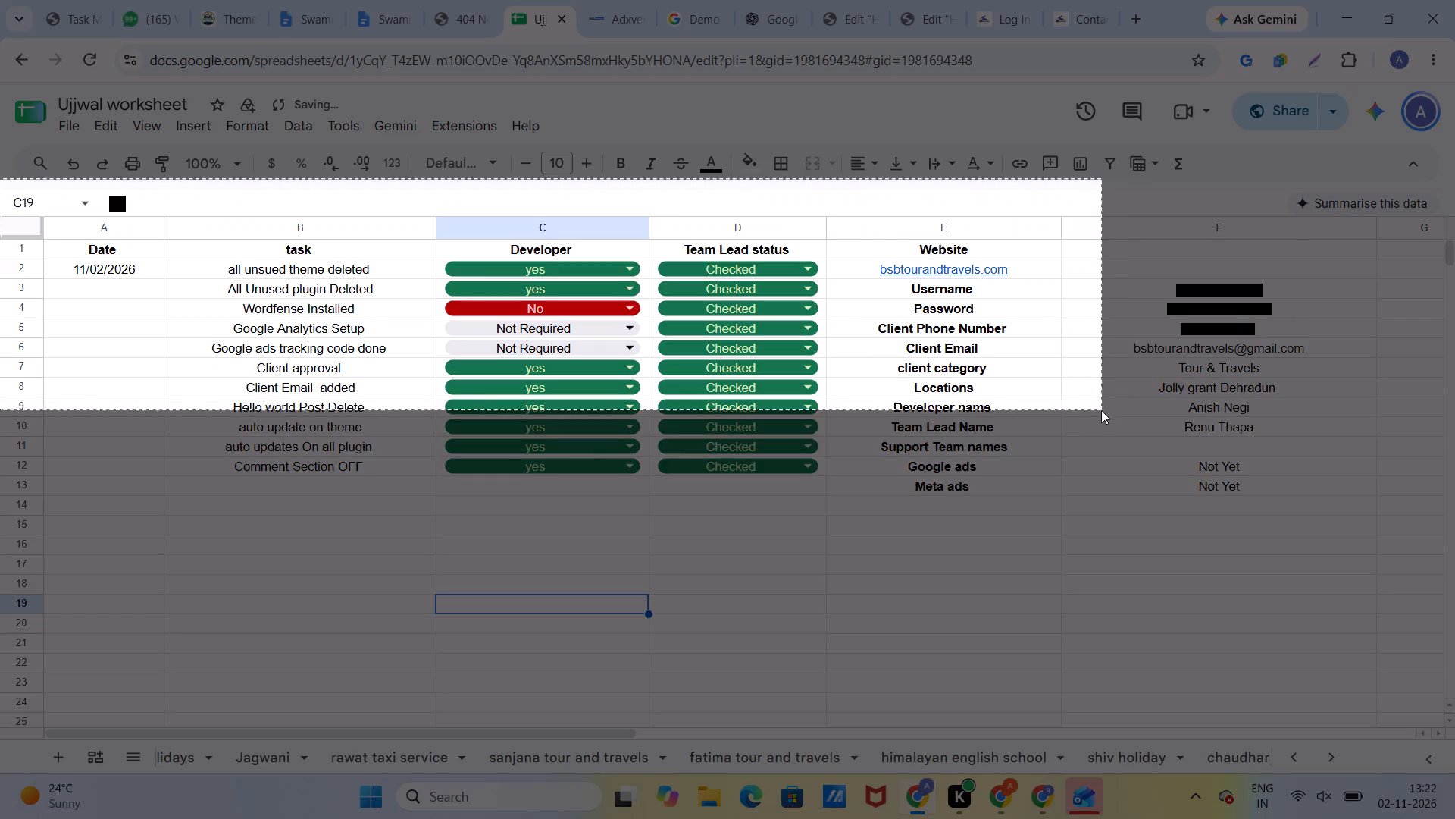
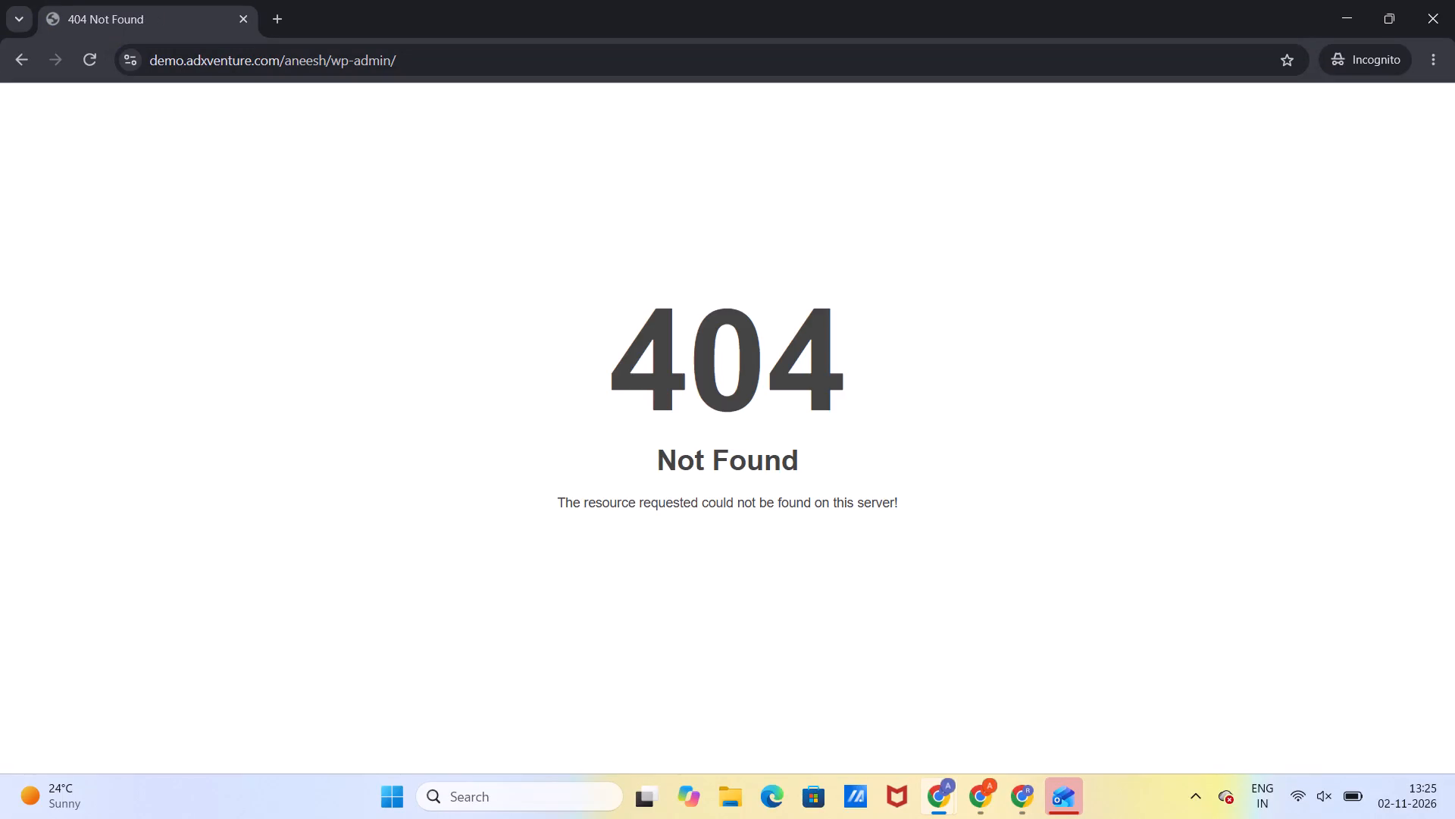
Capture a screenshot of the browser area showing the 404 page at demo.adxventure.com/aneesh/wp-admin/, leaving out the taskbar.
key(Print)
drag(0, 3, 1454, 735)
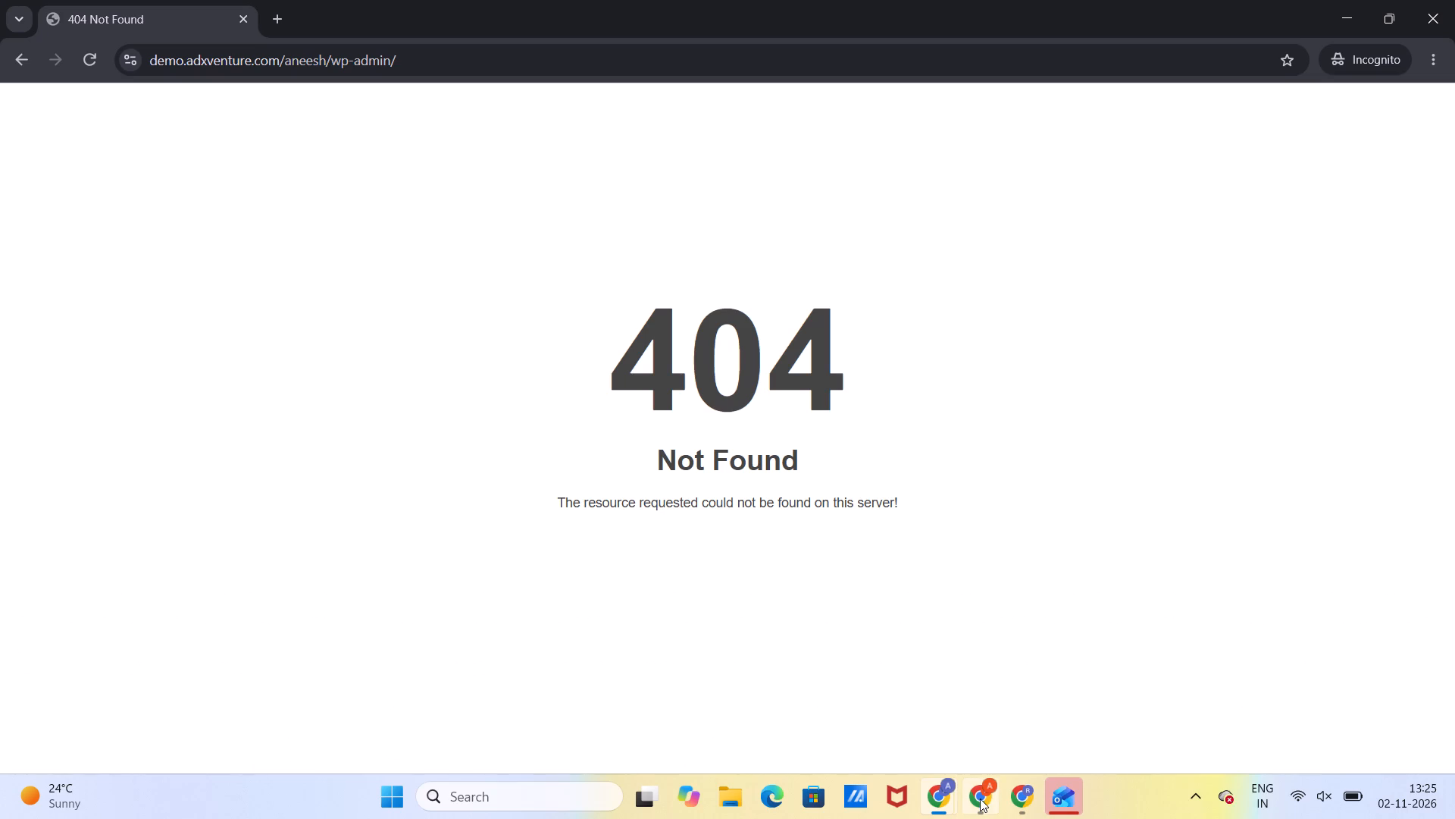
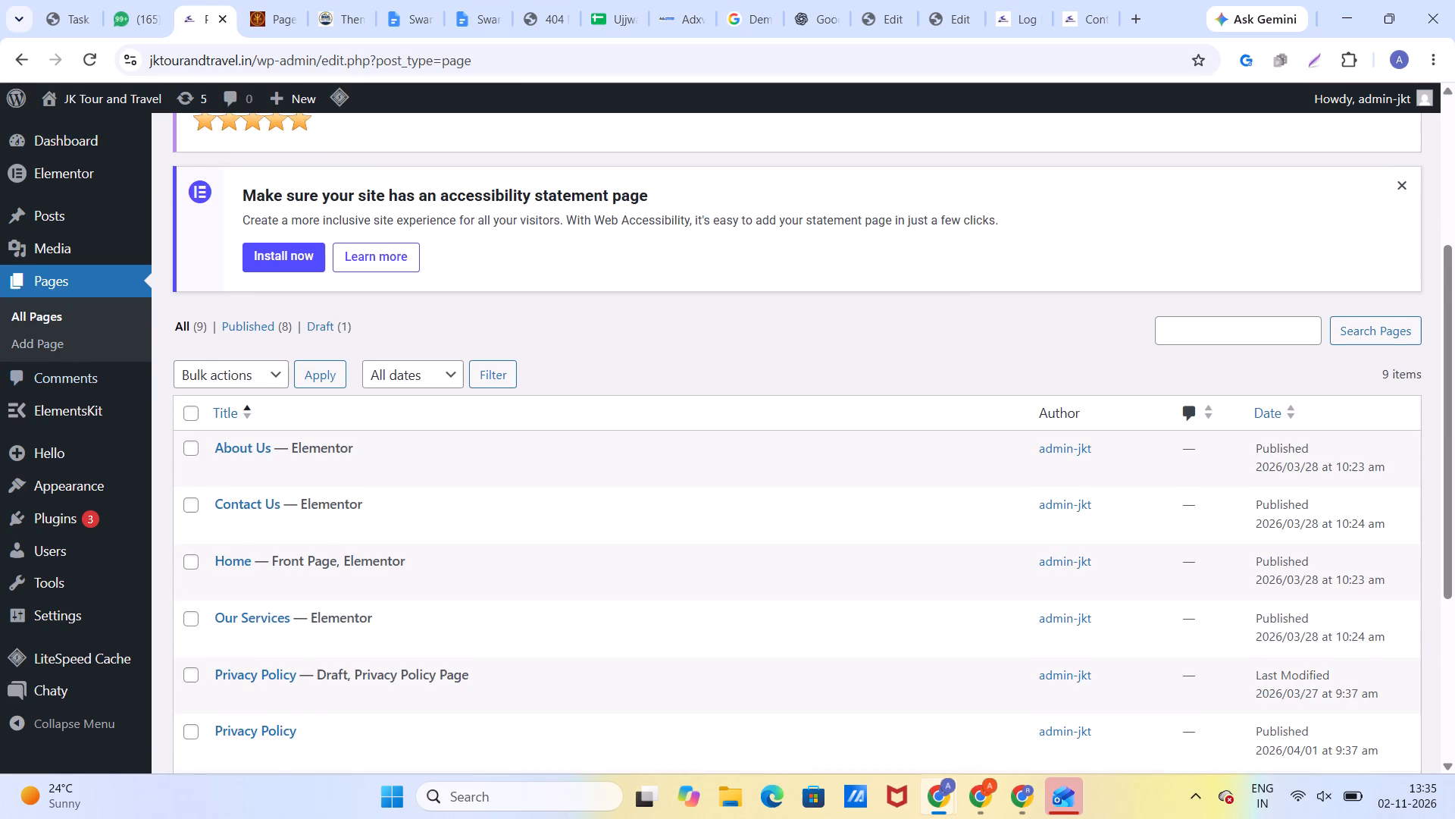
Open the Contact Us page of jktourandtravel.in for editing in Elementor.
scroll(292, 431, down, 1)
click(424, 431)
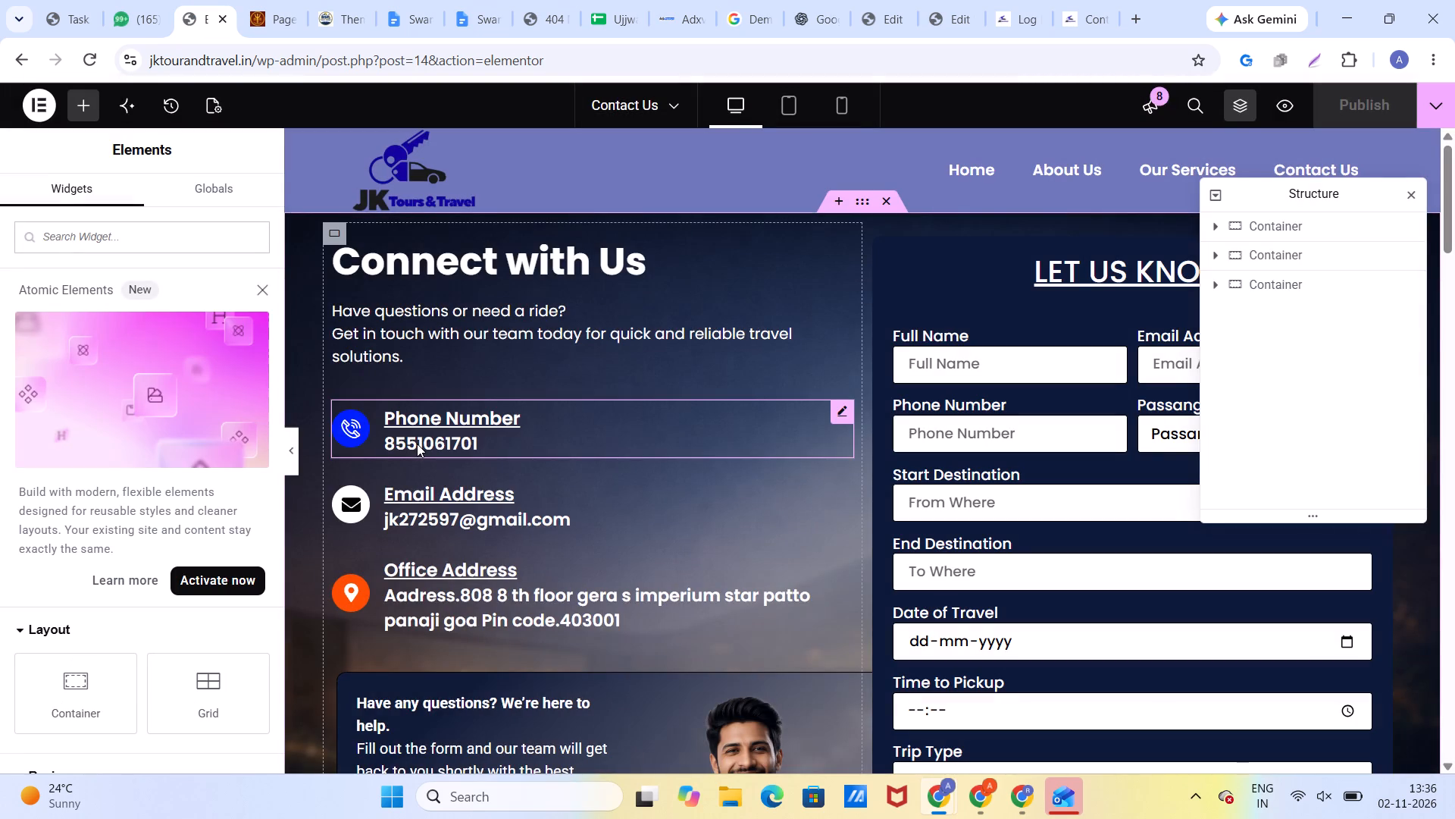
Open the Email settings of the LET US KNOW form, closing the Structure window and dismissing the email deliverability notice.
click(965, 257)
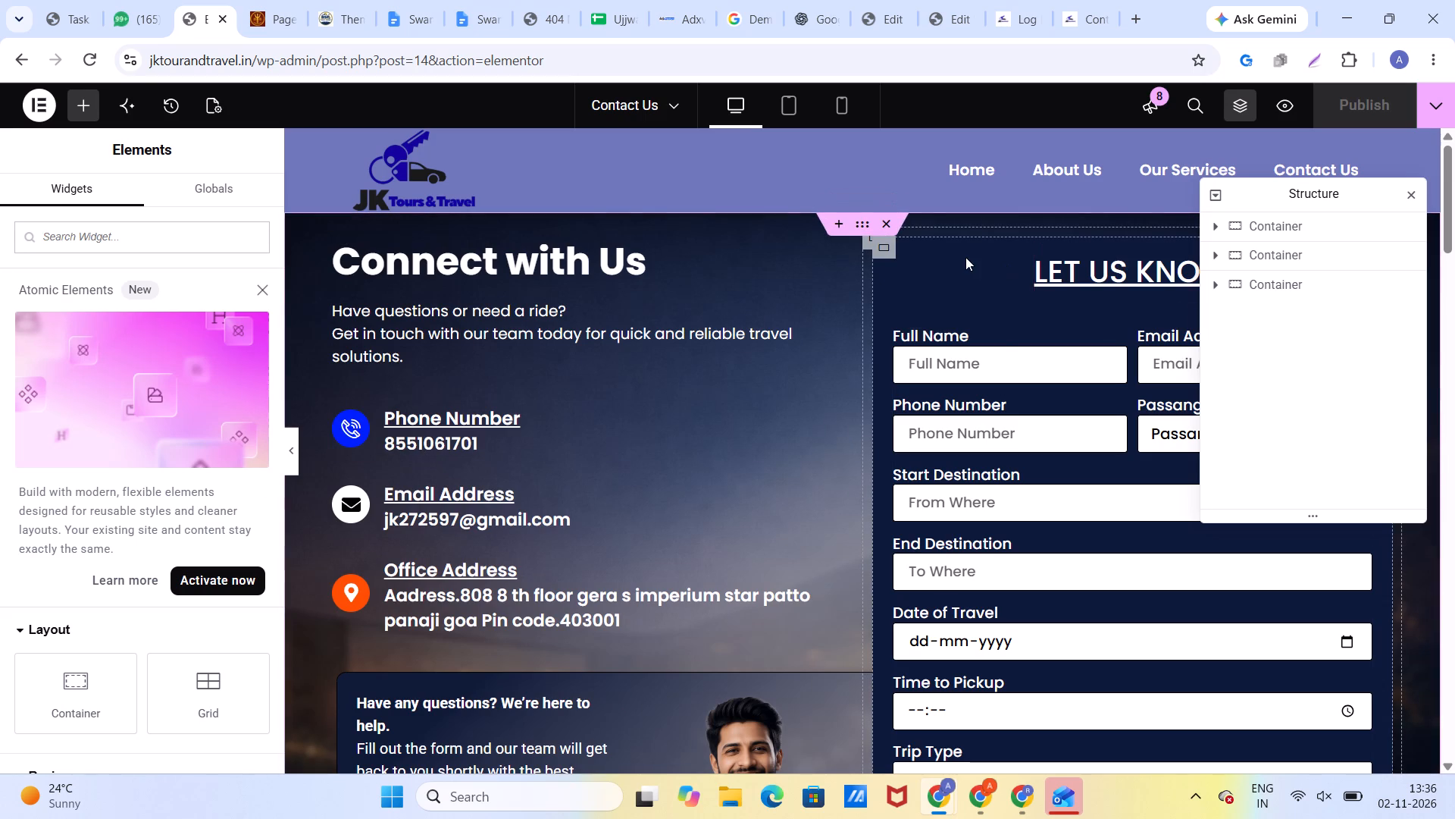
scroll(1004, 337, down, 3)
click(1409, 191)
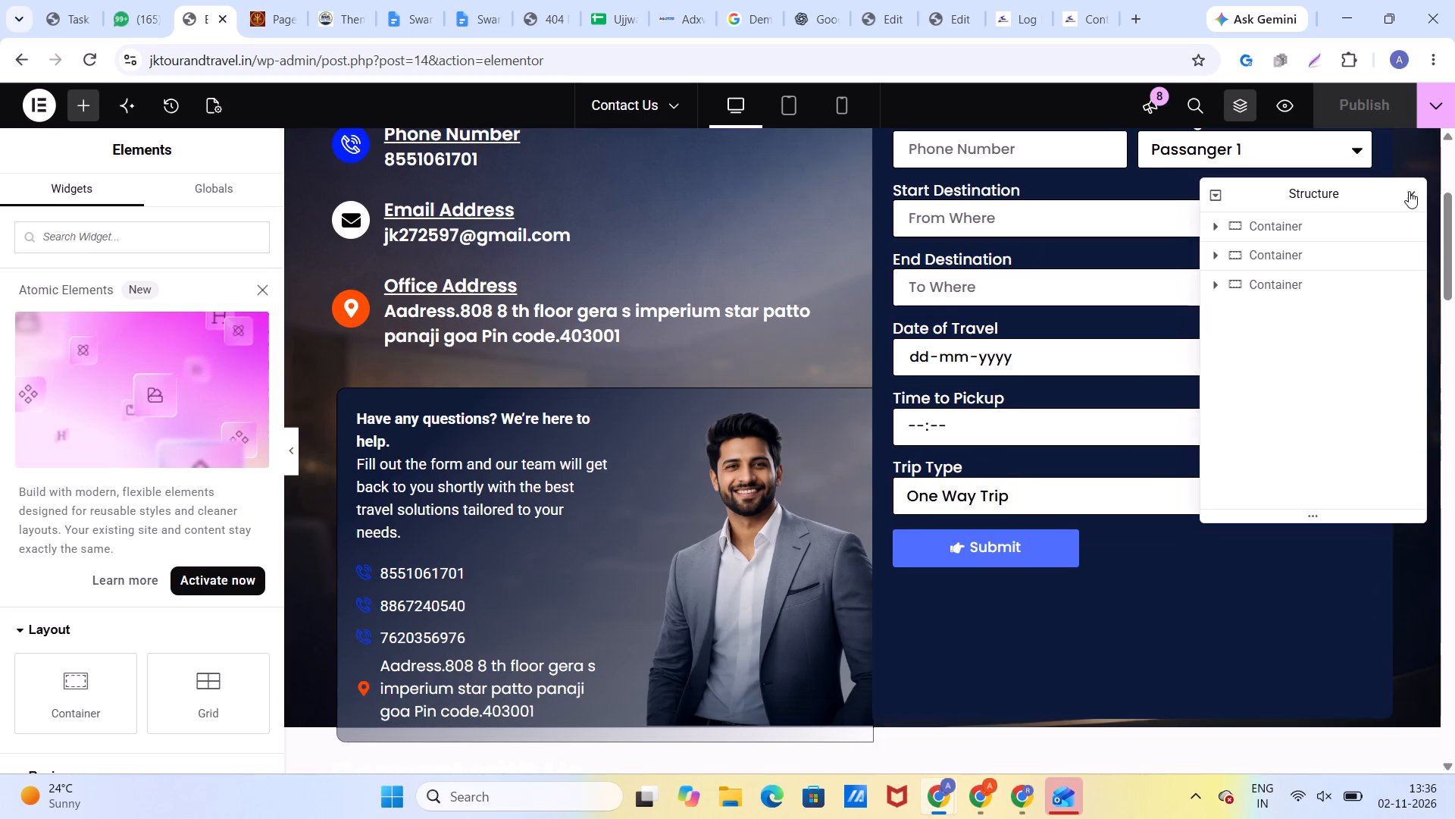
scroll(1313, 359, up, 2)
click(1362, 248)
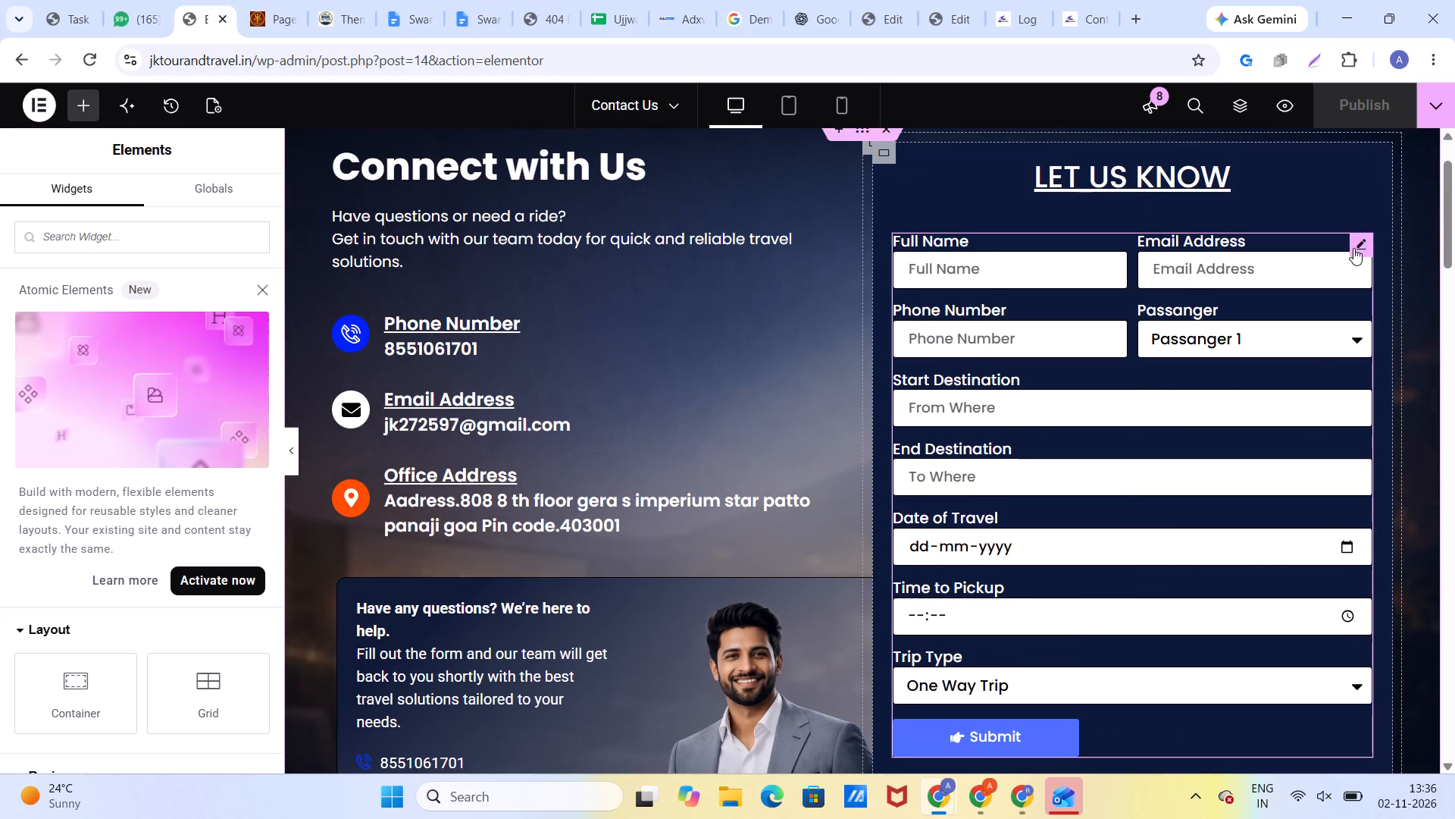
scroll(158, 591, down, 3)
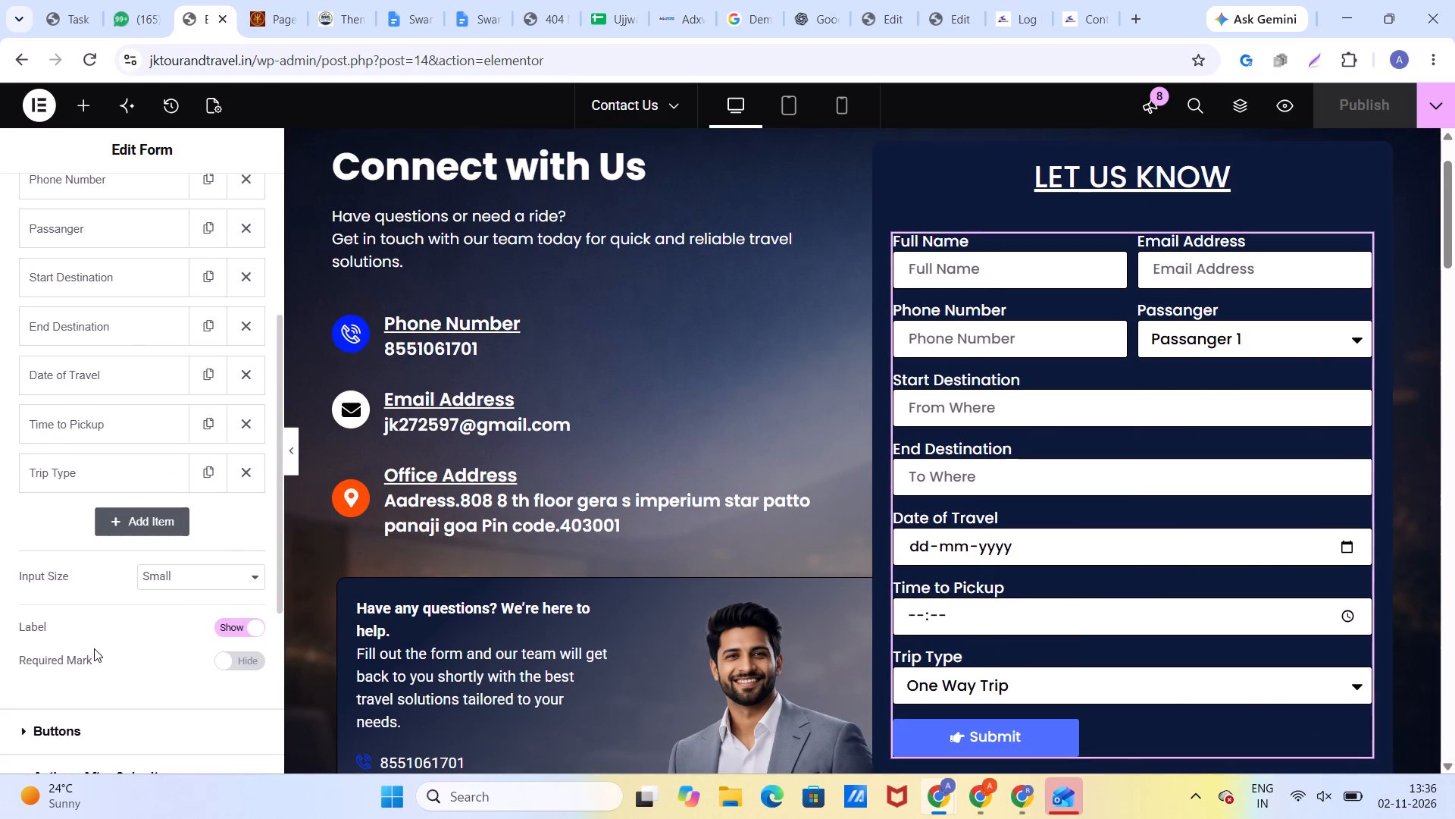
scroll(94, 654, down, 2)
click(84, 595)
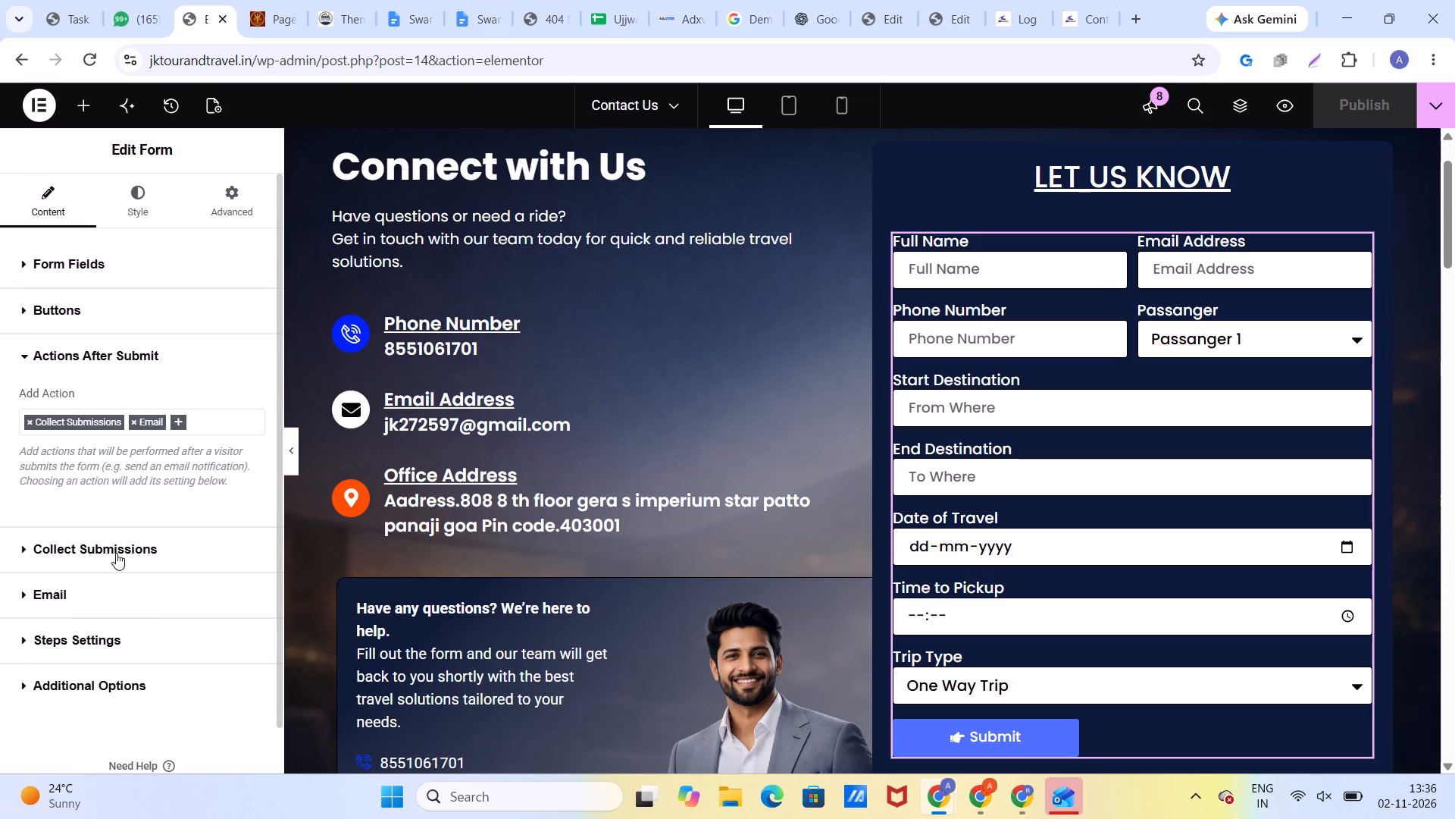
click(105, 591)
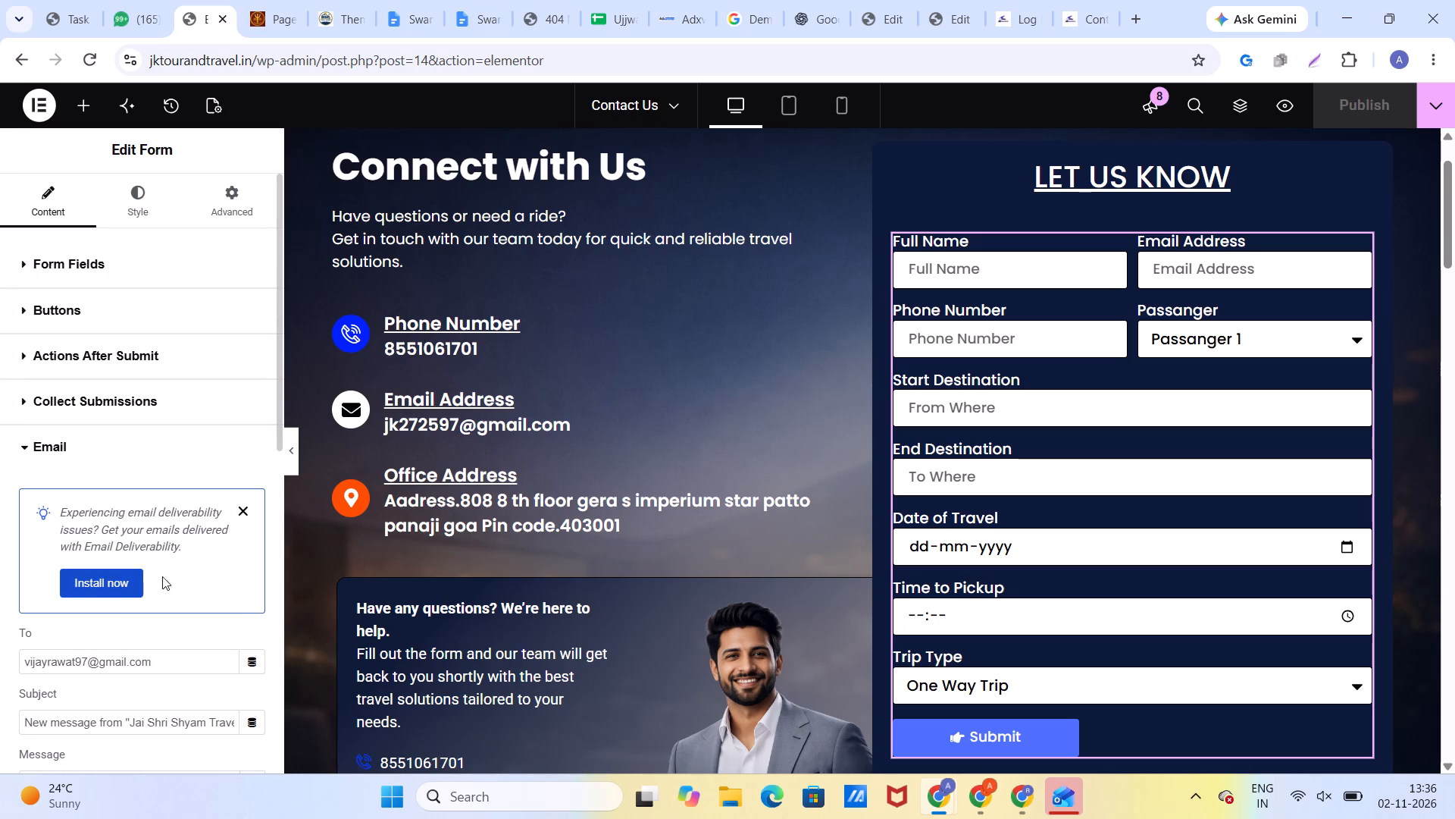
click(240, 509)
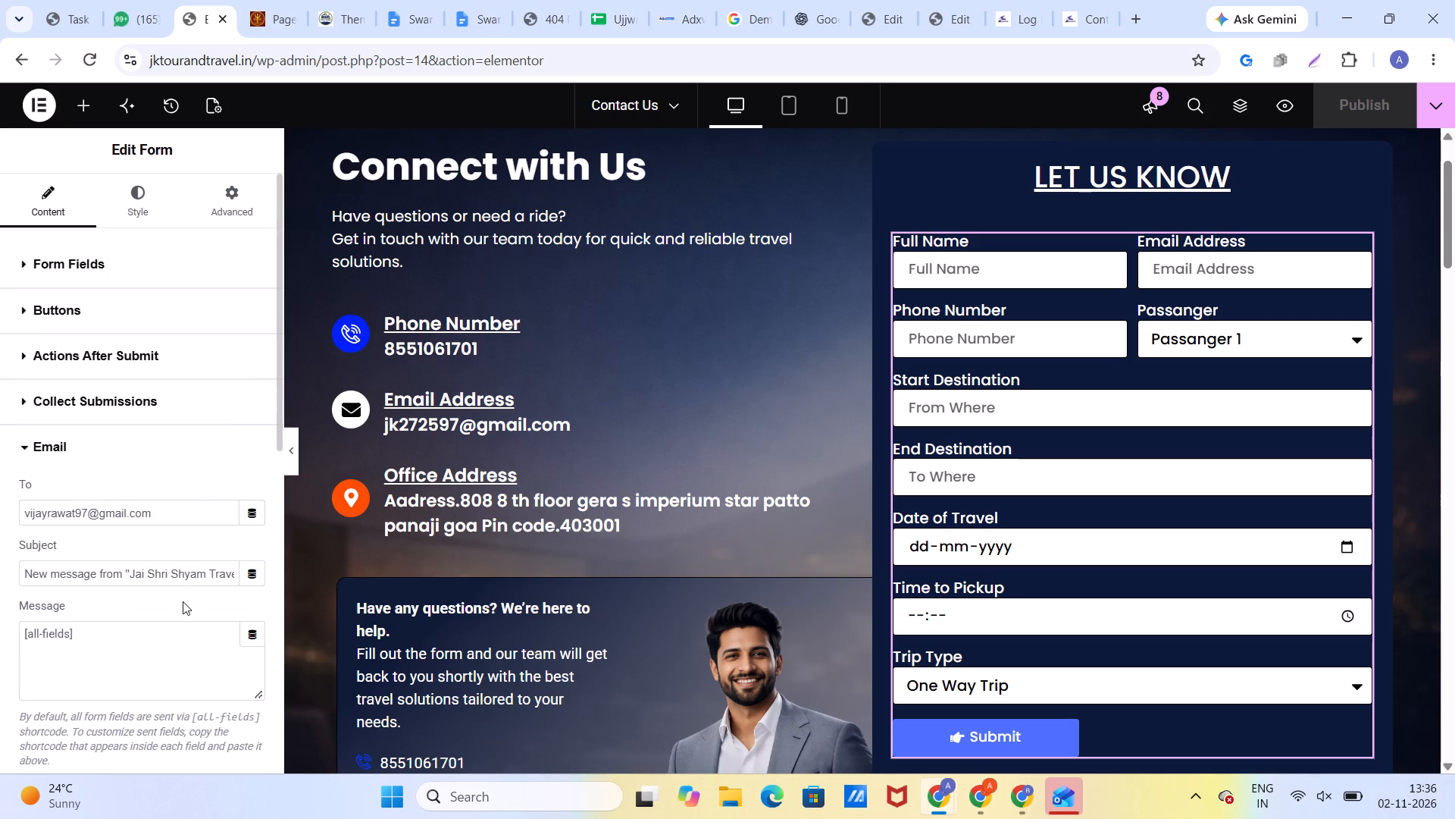
Review the form's email recipient, subject and sender settings against the page's contact details, reading the full From Name.
scroll(379, 586, up, 11)
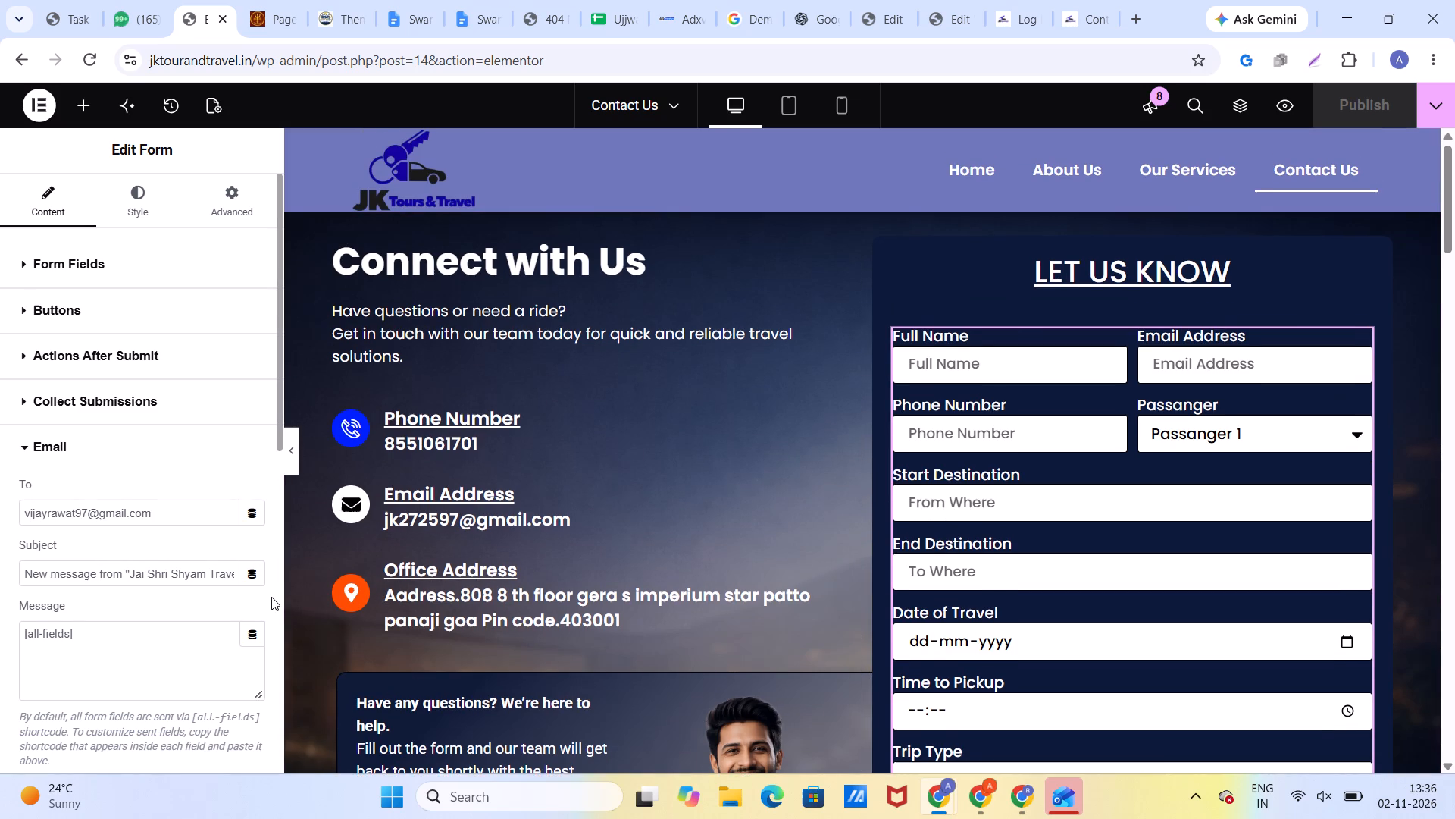
scroll(454, 610, down, 2)
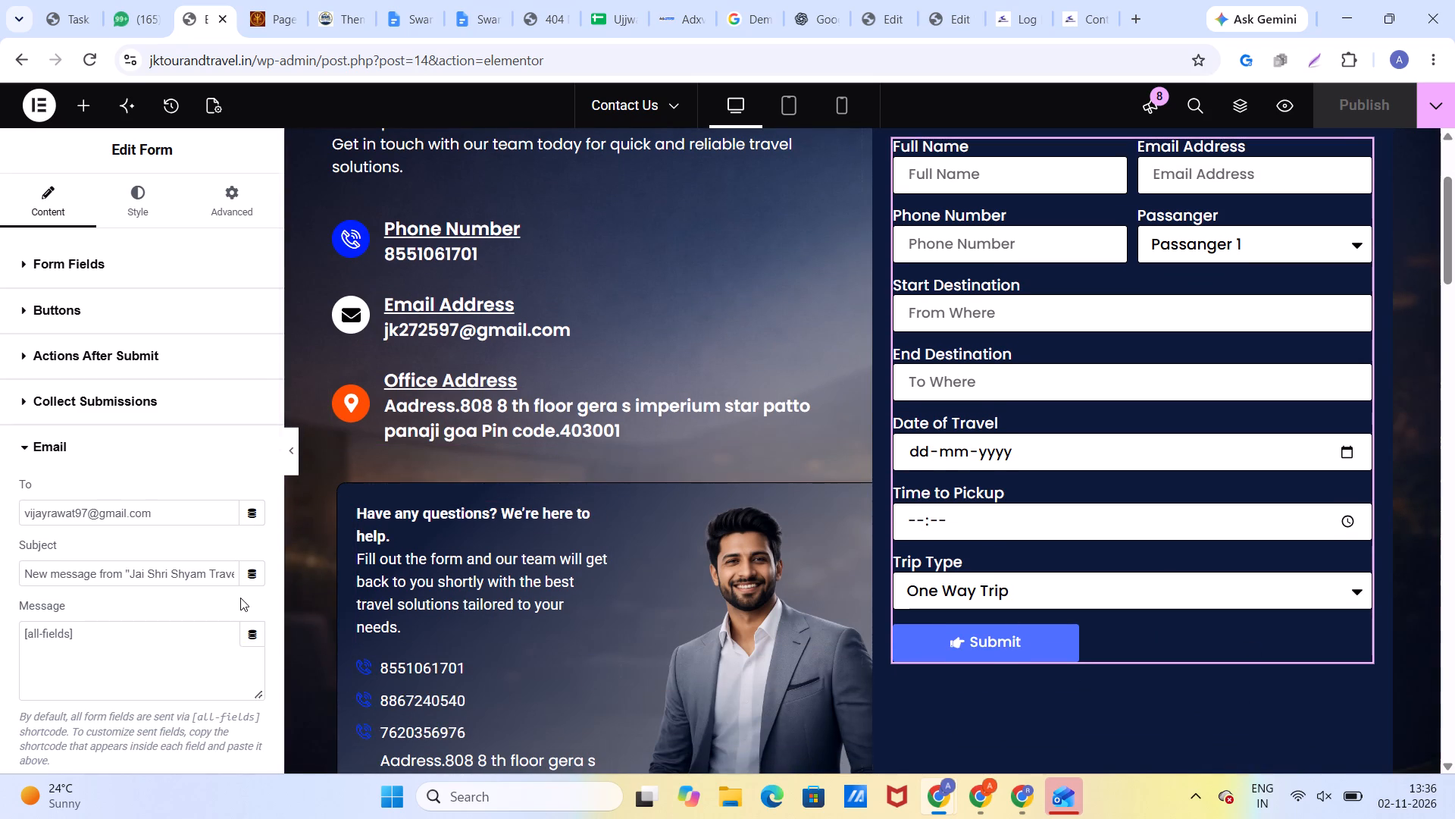
scroll(218, 592, down, 2)
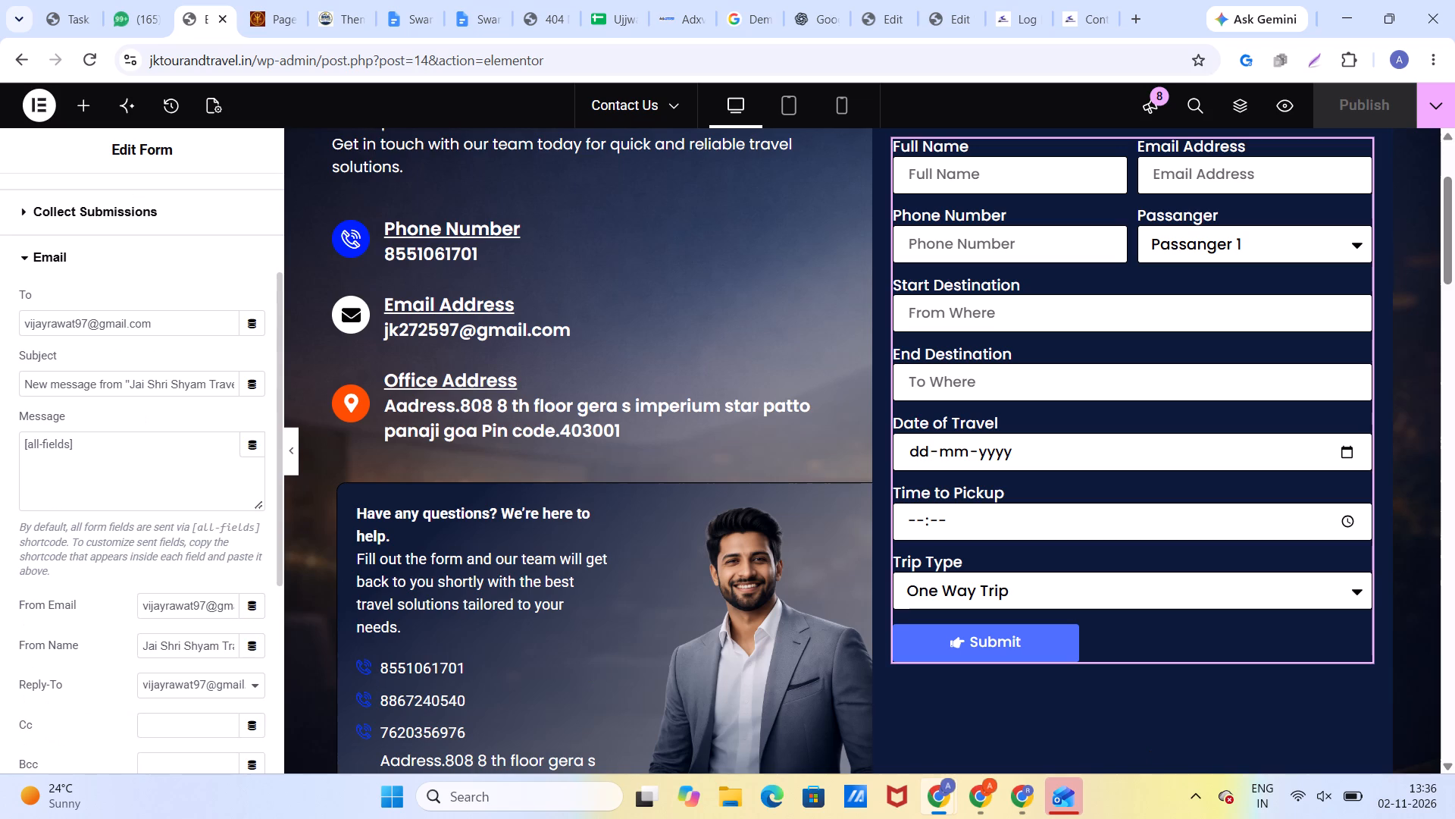
scroll(218, 592, up, 1)
scroll(421, 582, up, 1)
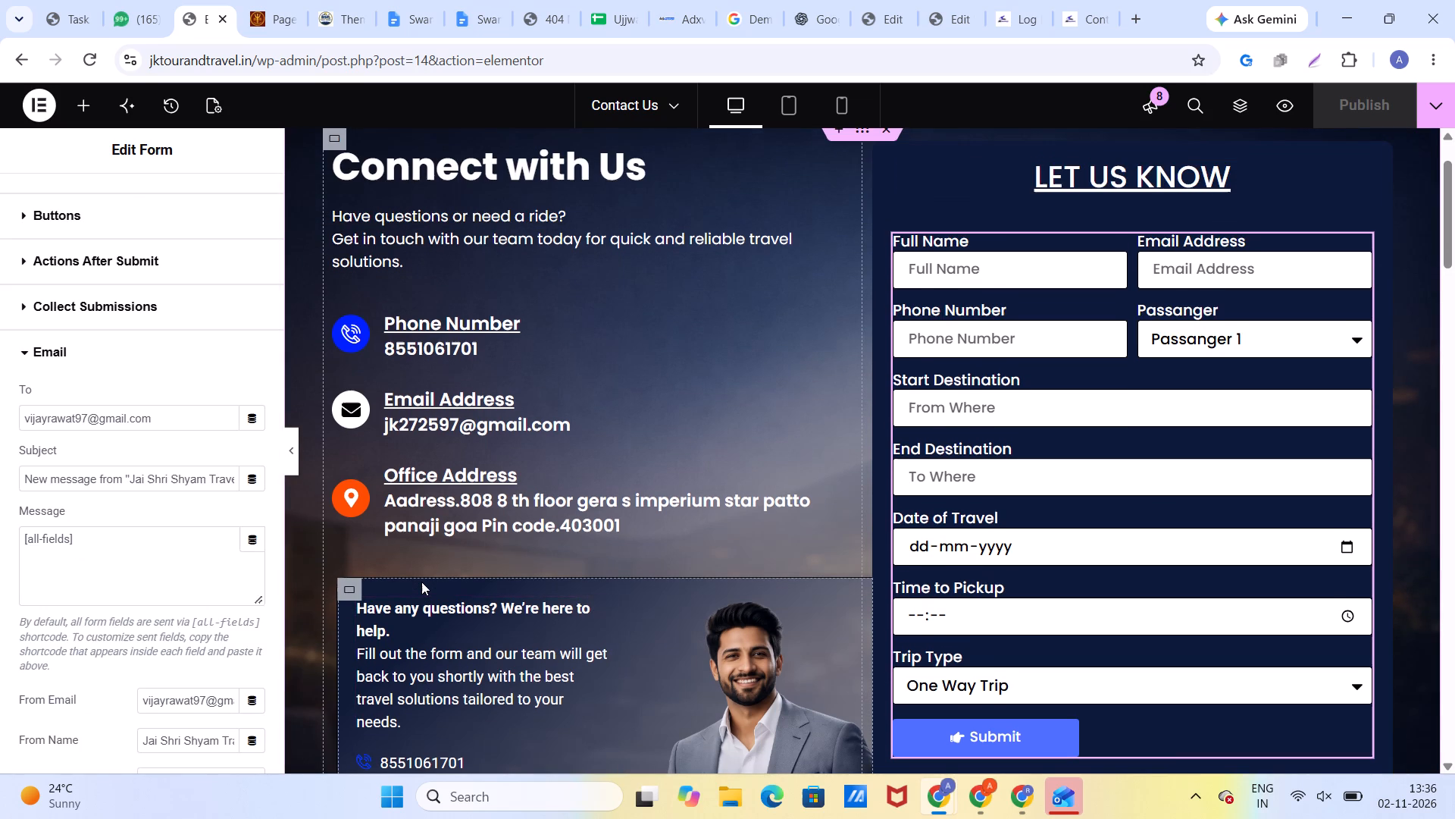
scroll(421, 582, up, 3)
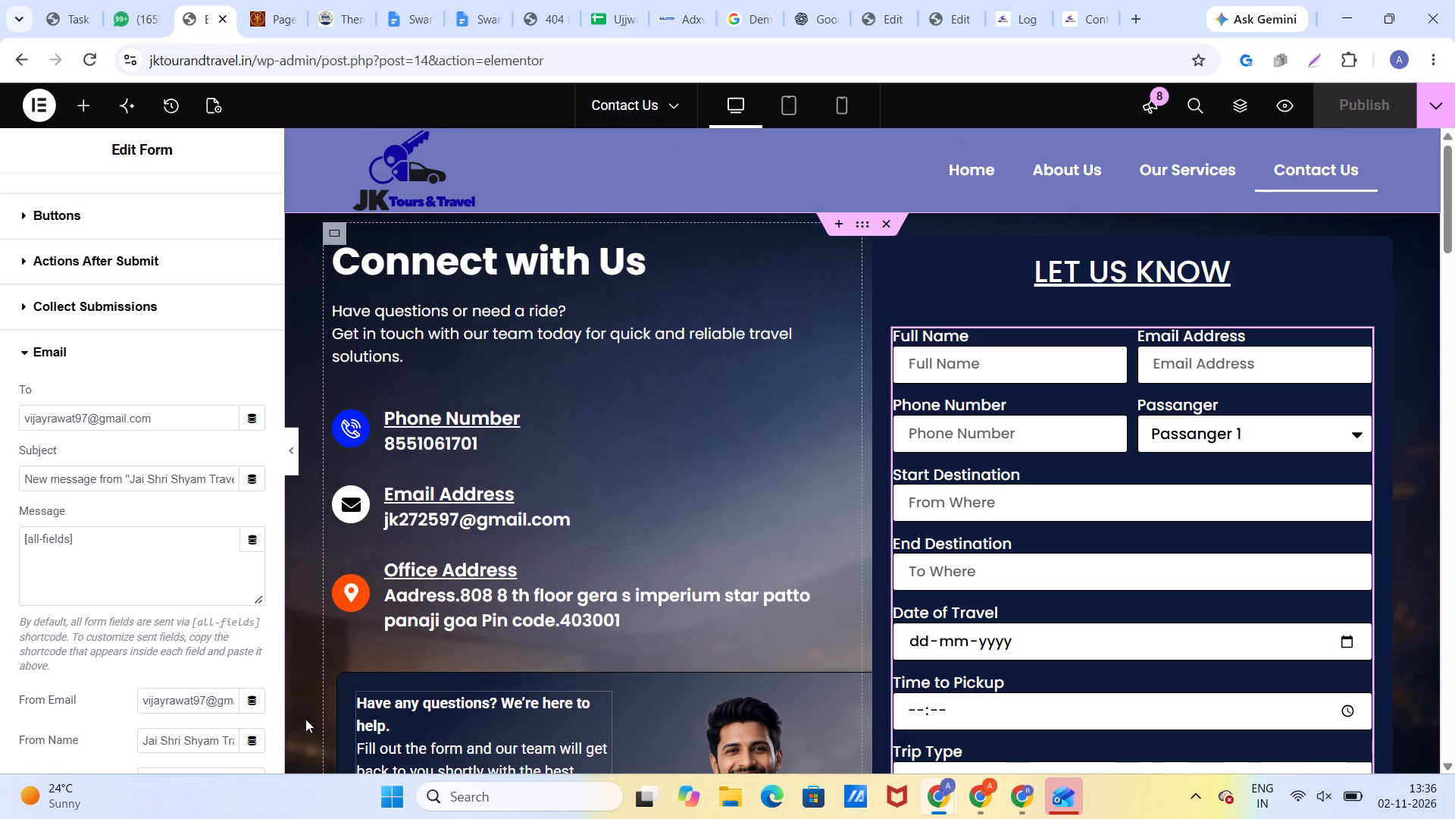
click(217, 736)
key(Right)
key(Right)
key(Right)
key(Right)
key(Right)
key(Right)
key(Right)
key(Right)
key(Right)
key(Right)
key(Right)
key(Right)
key(Right)
key(Right)
key(Right)
key(Right)
key(Right)
key(Right)
key(Right)
key(Right)
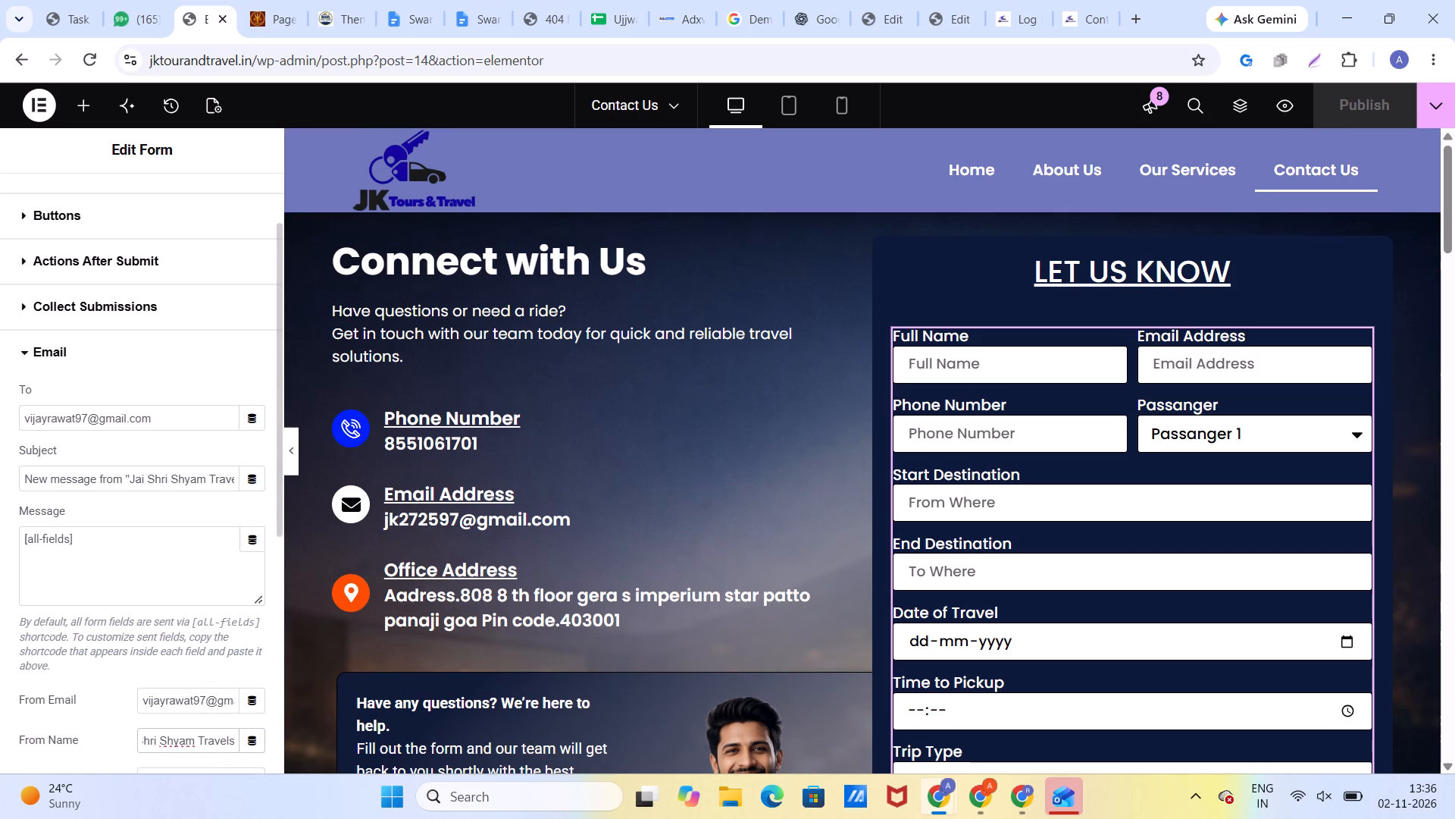
Replace the business name inside the quotes of the email Subject with "JK Tours & Travel".
click(218, 486)
key(Right)
key(Right)
key(Right)
key(Right)
key(Right)
key(Right)
key(Right)
key(Right)
key(Right)
key(Right)
key(Right)
key(Right)
key(Right)
key(Right)
key(Right)
key(Right)
key(Right)
key(Right)
key(Right)
key(Right)
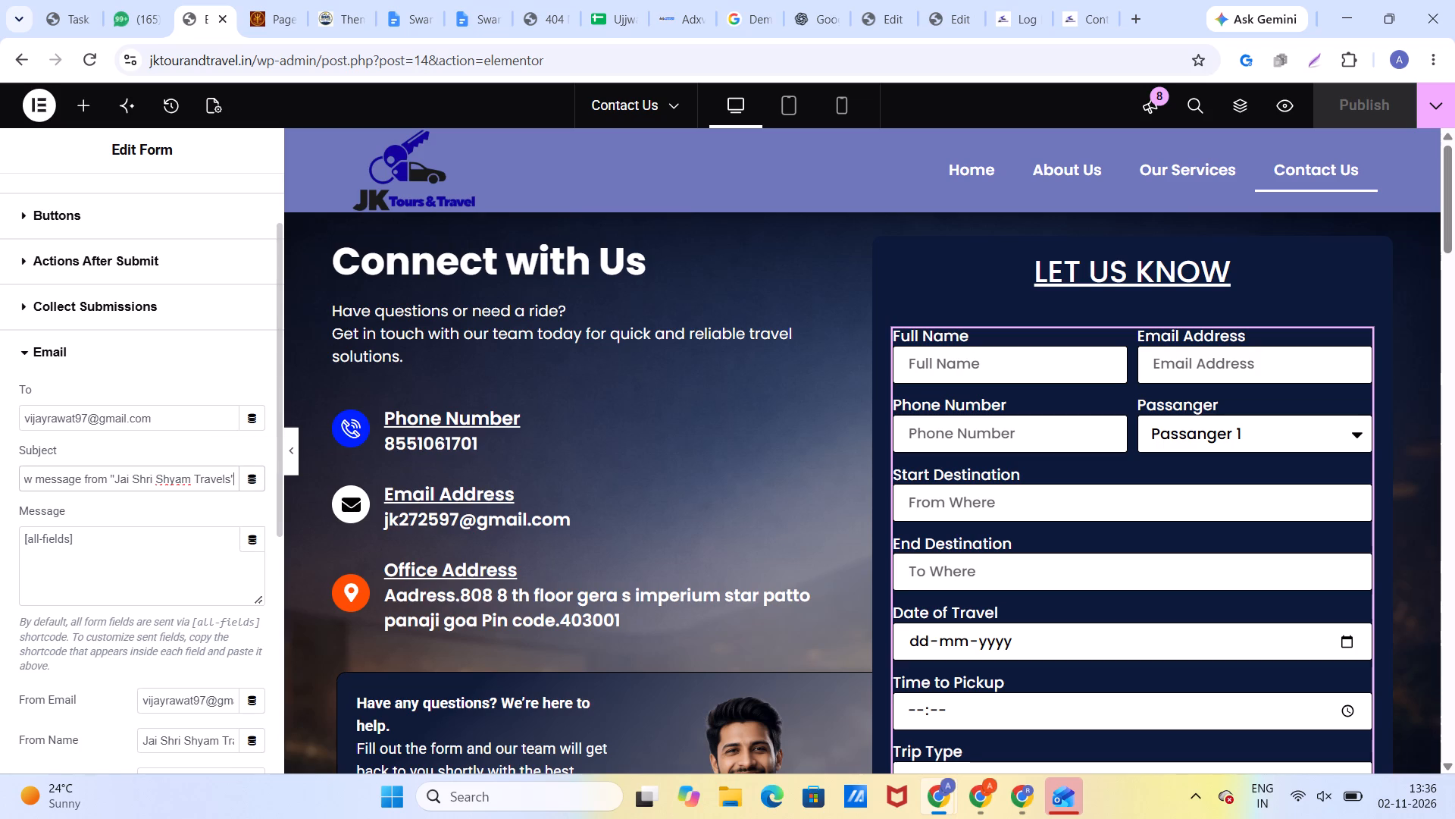
drag(229, 484, 119, 486)
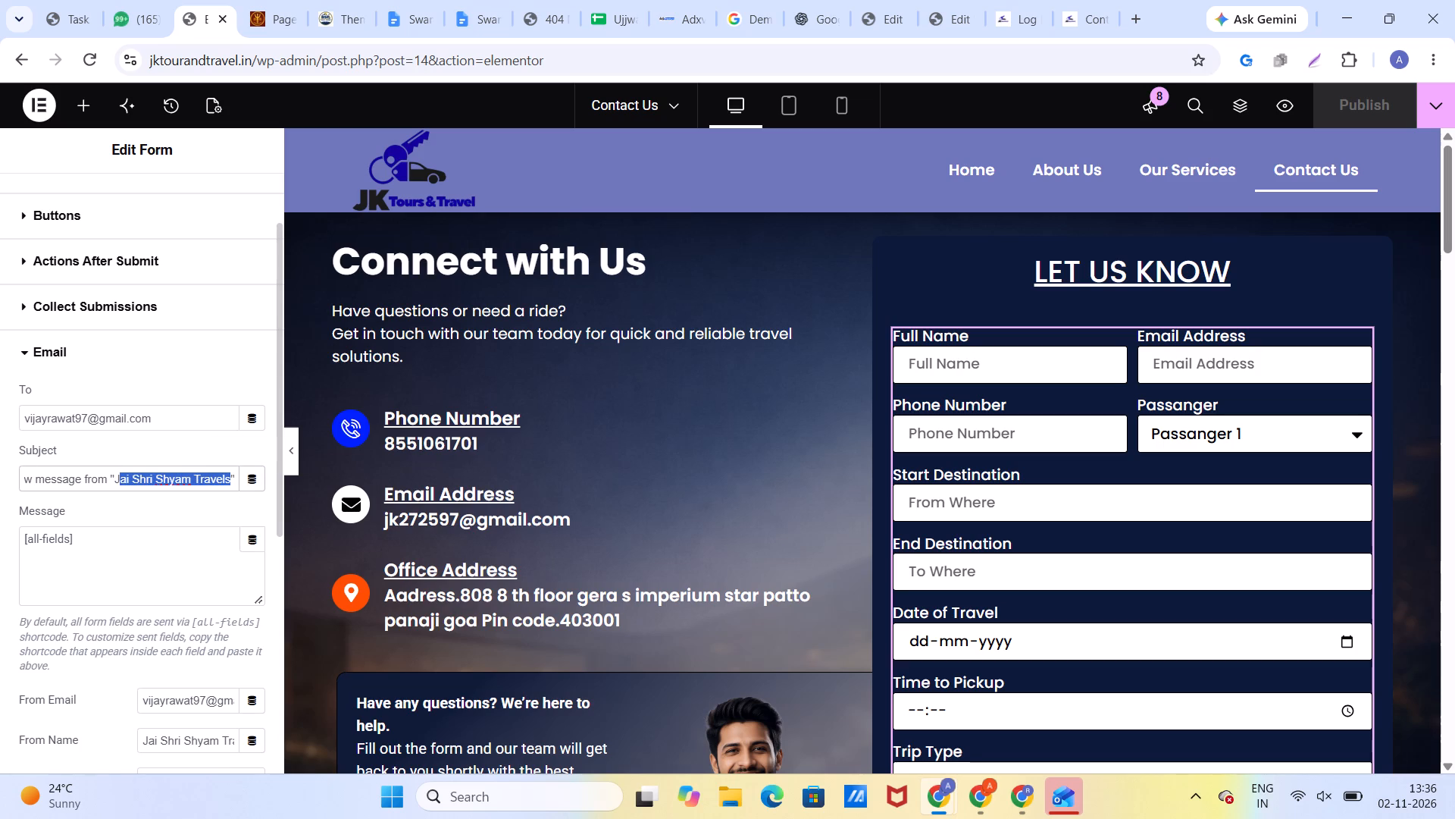
drag(119, 486, 117, 485)
text(JK Tour)
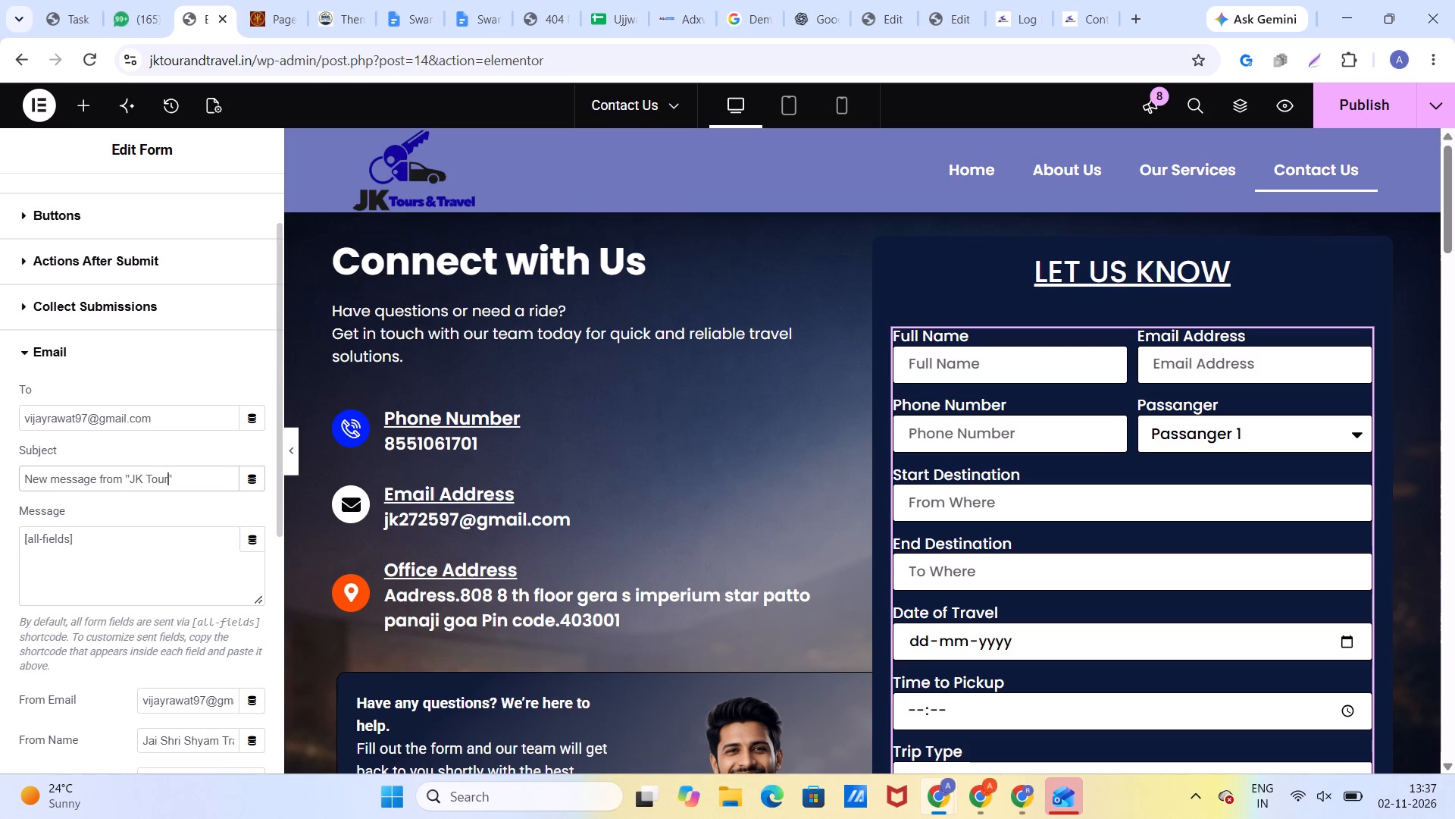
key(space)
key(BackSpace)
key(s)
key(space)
Finish the business name in the form's email Subject with "& Travel" so it reads "JK Tours & Travel".
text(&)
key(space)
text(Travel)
Copy the address from the page's Email Address icon box and use it as the LET US KNOW form's email To recipient.
click(452, 512)
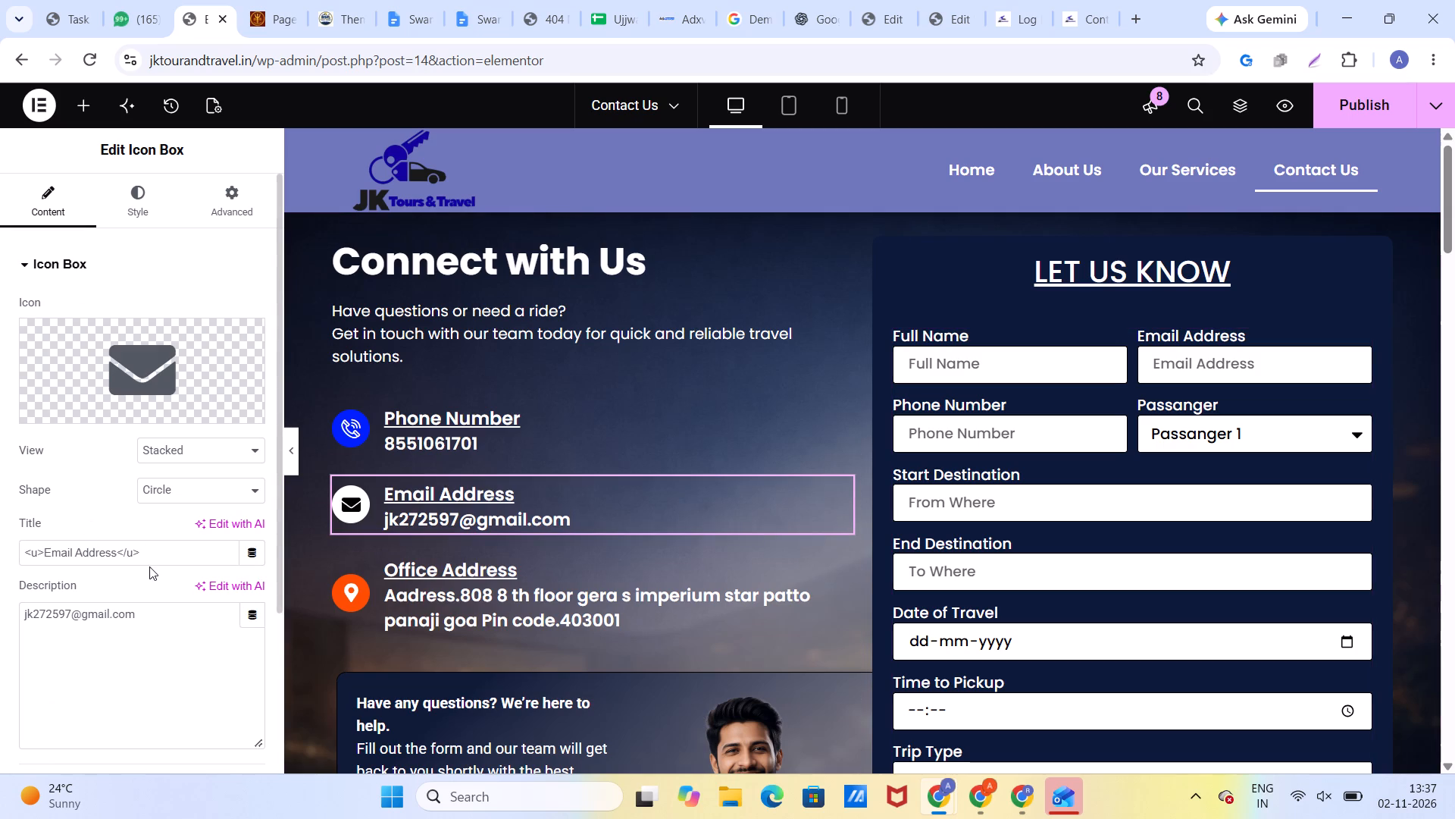
drag(143, 616, 14, 620)
key(ctrl+c)
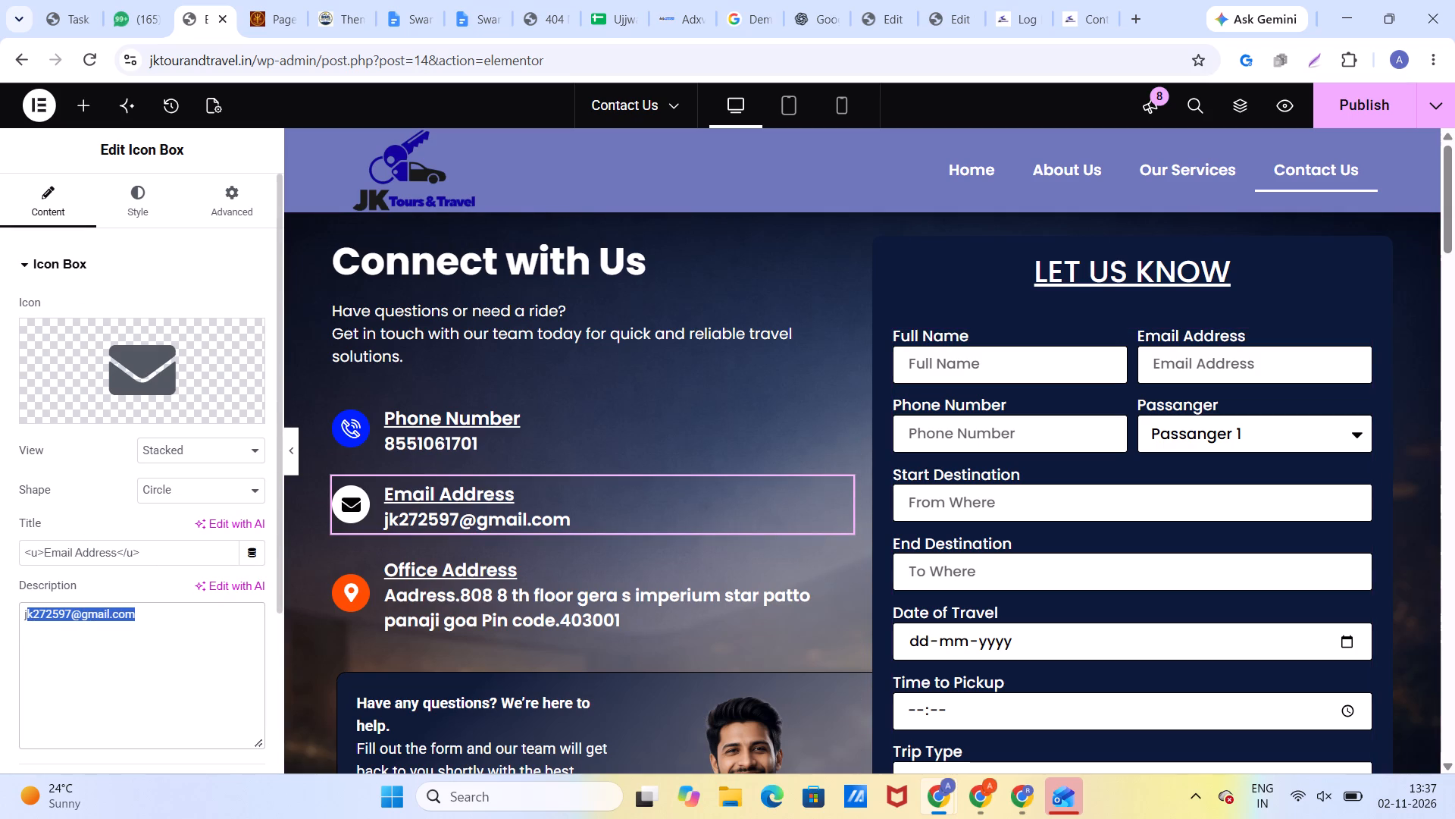
scroll(153, 611, down, 2)
click(137, 623)
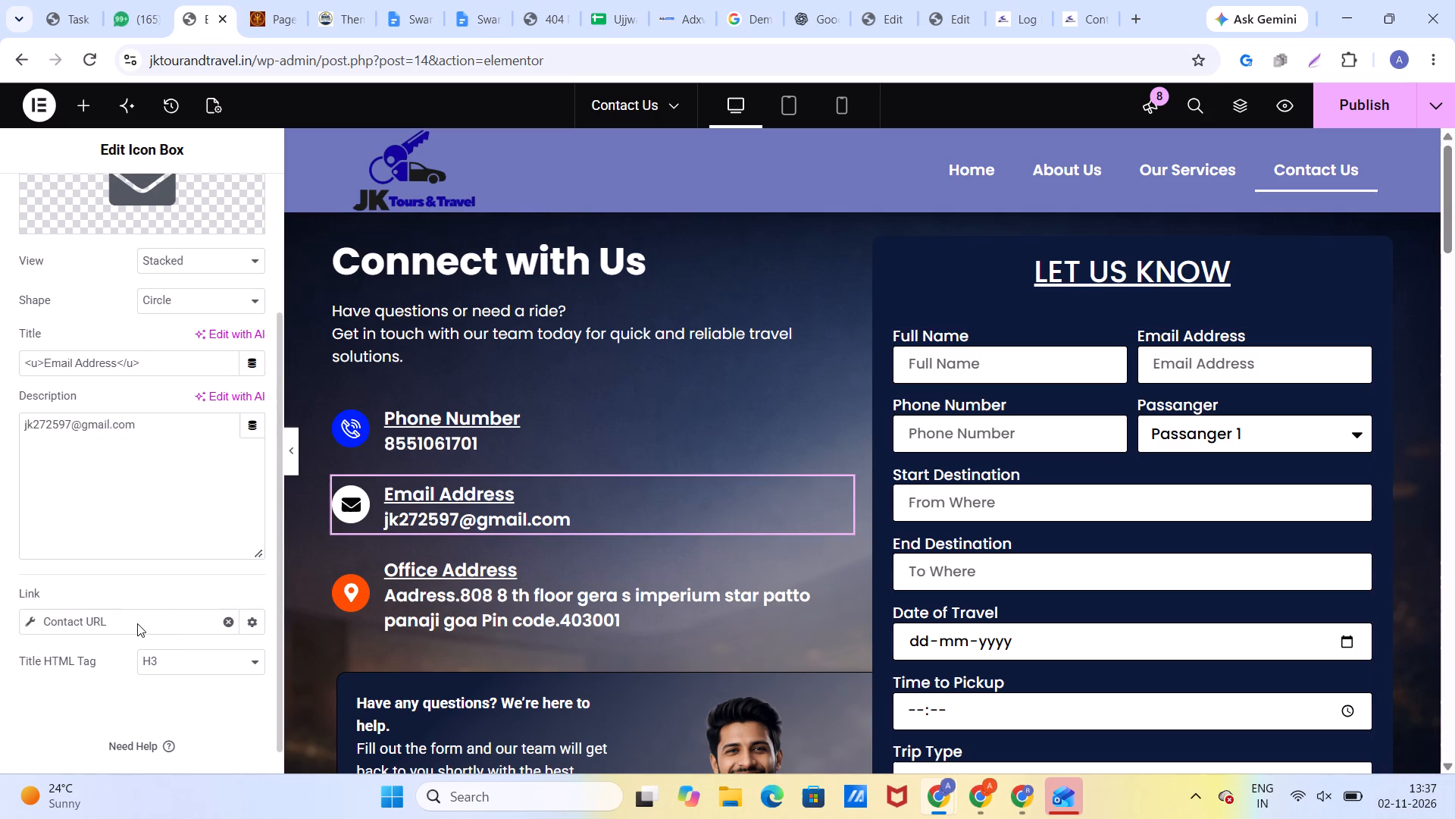
click(109, 701)
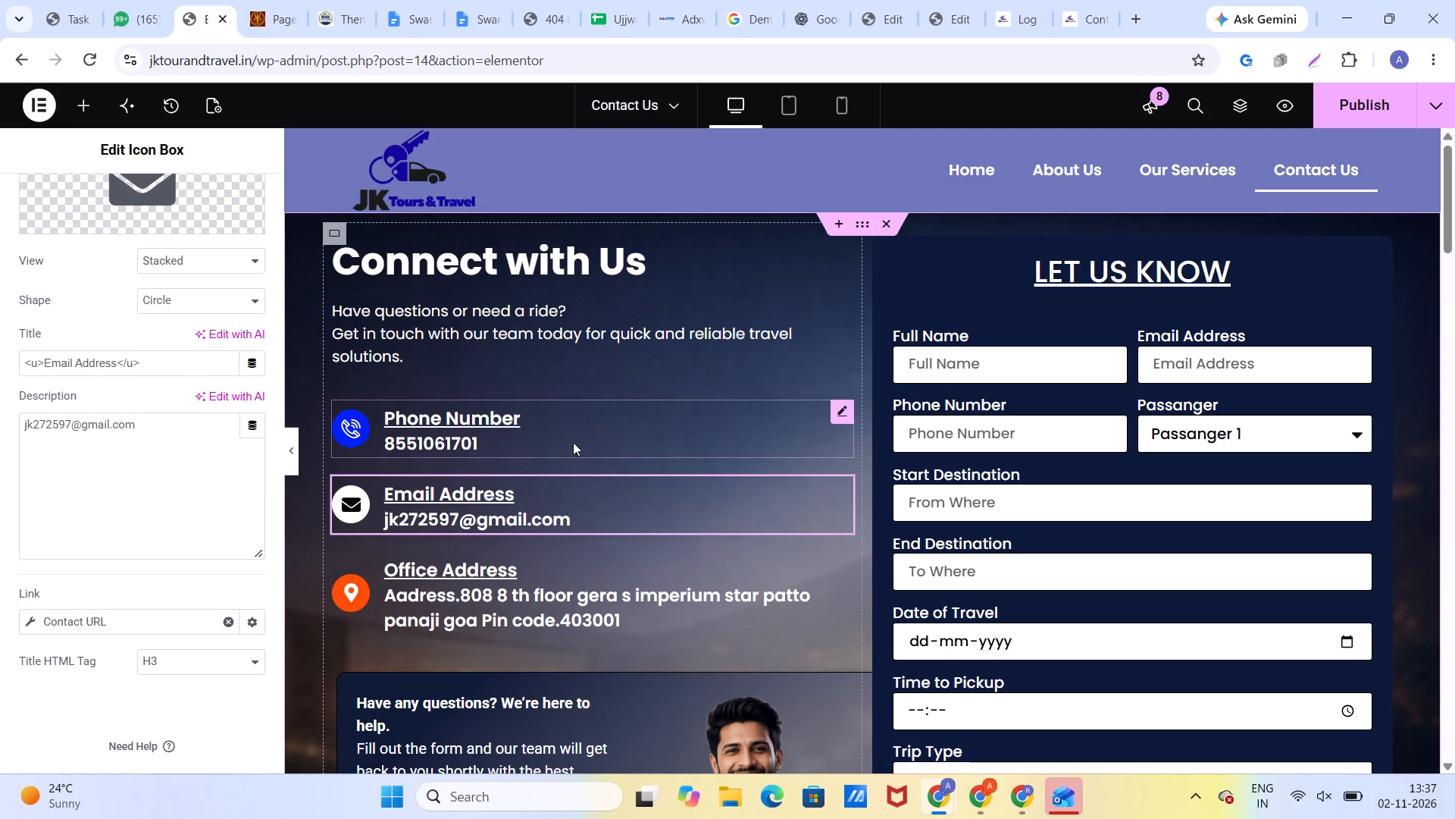
click(1359, 341)
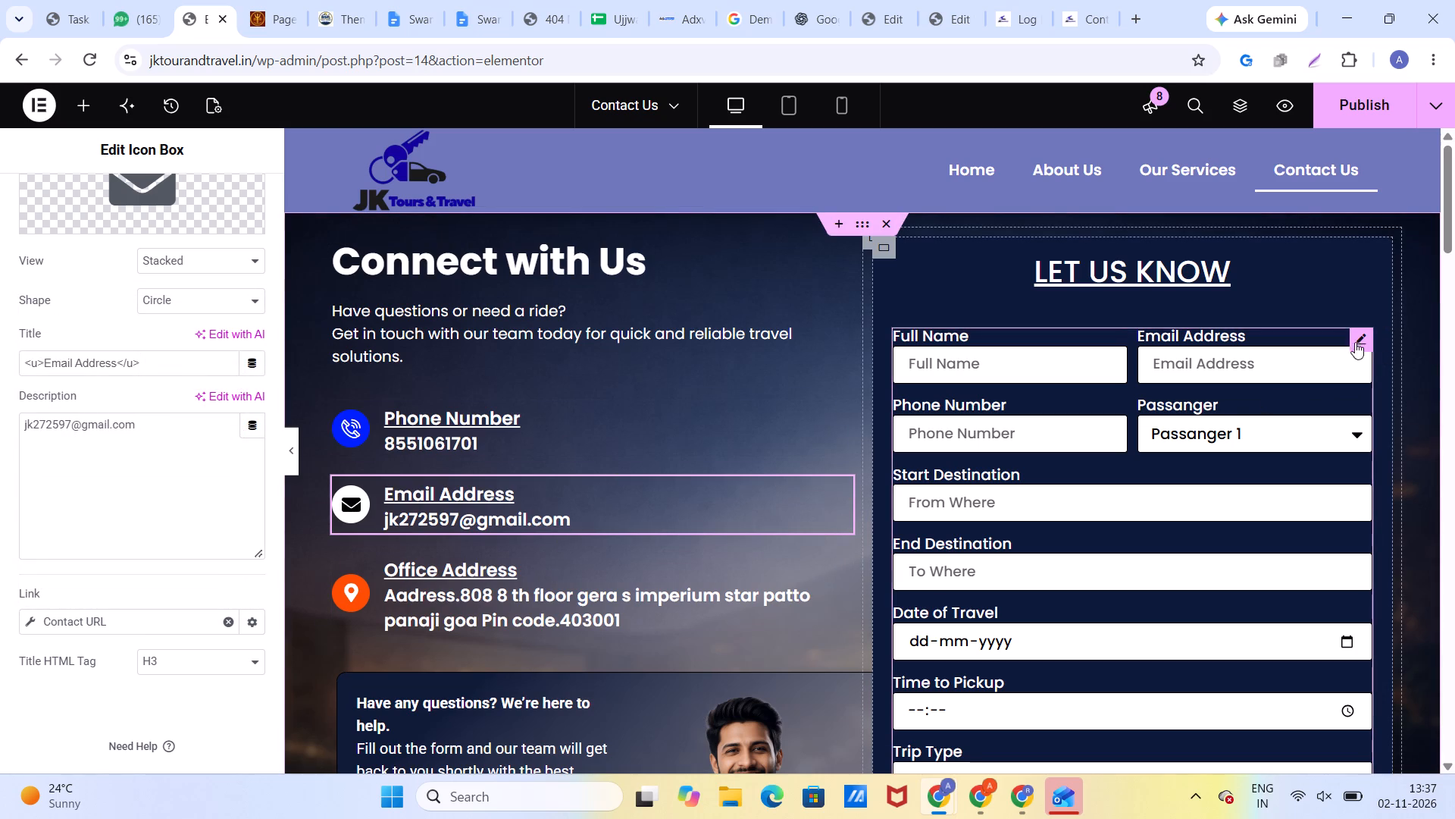
scroll(112, 540, down, 5)
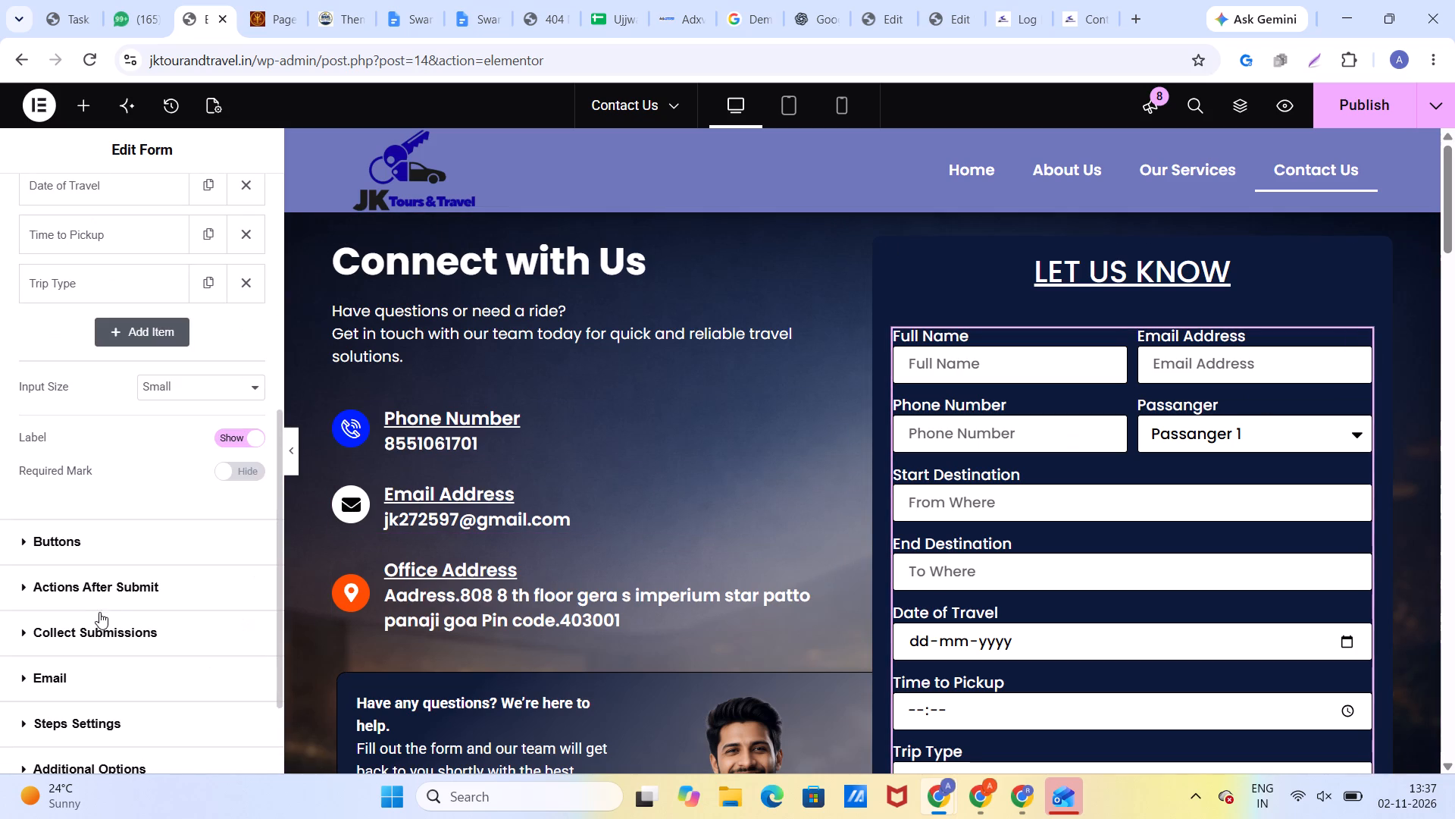
click(90, 591)
click(124, 591)
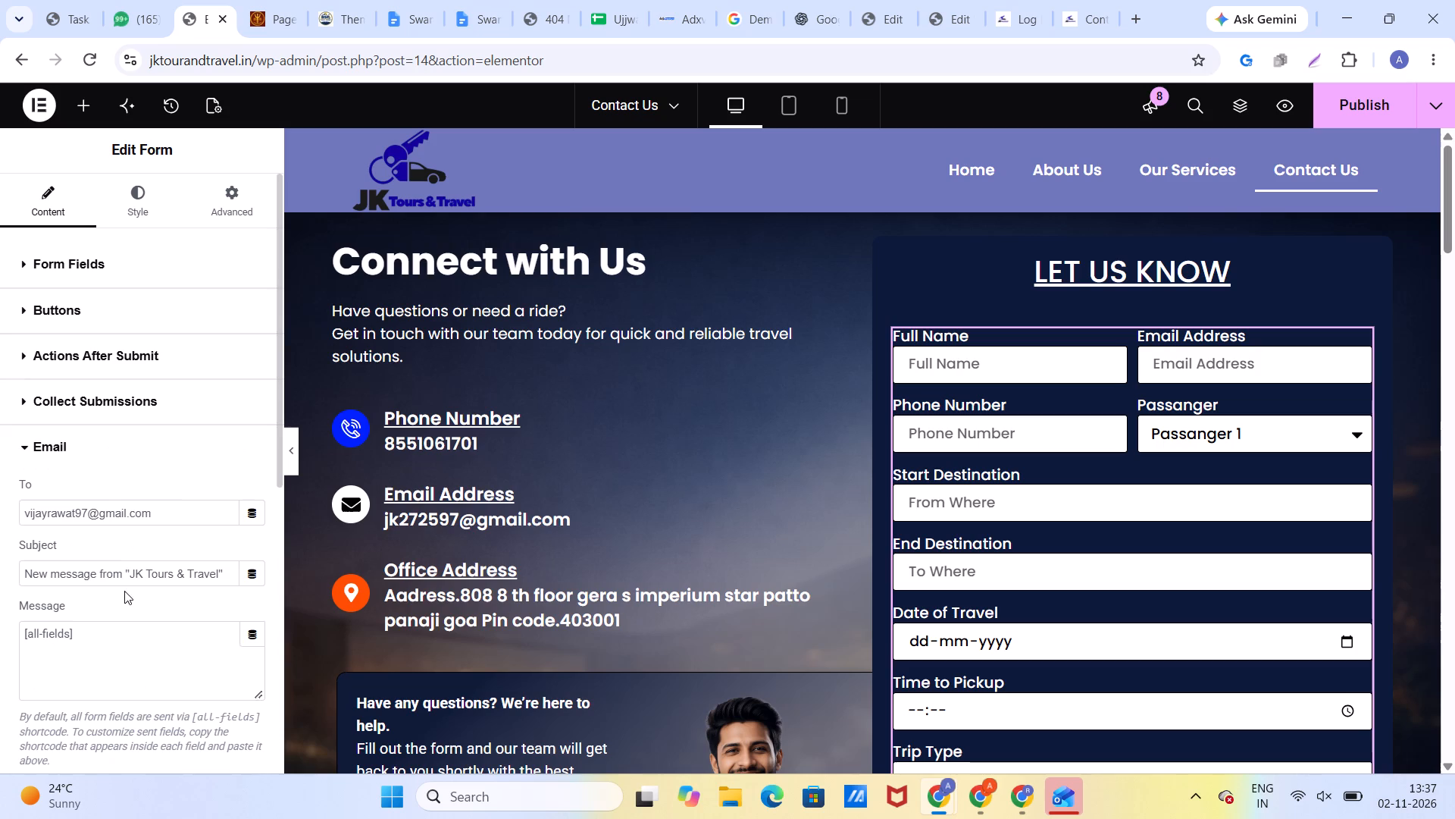
drag(167, 513, 0, 523)
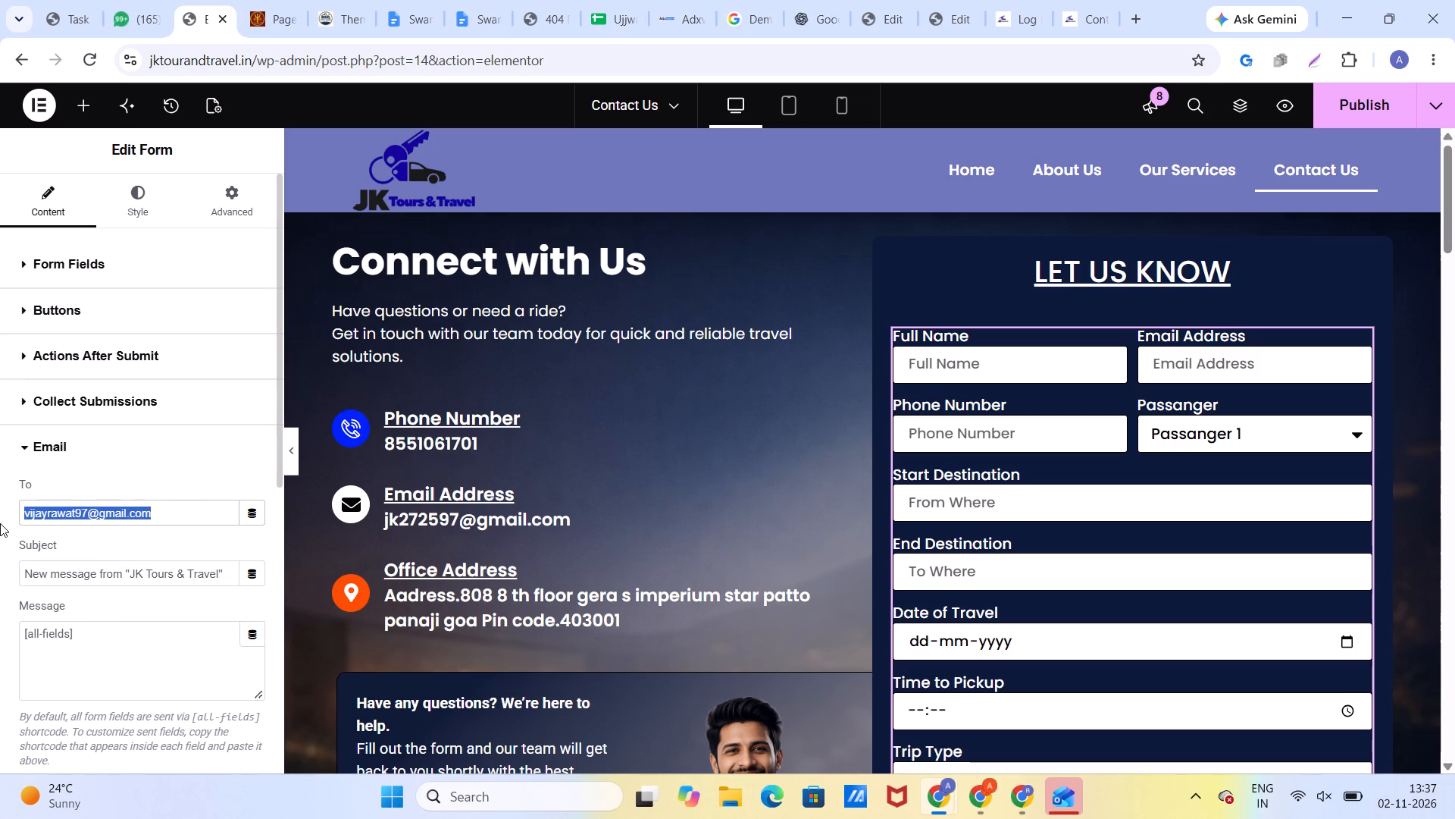
key(ctrl+v)
scroll(144, 651, down, 2)
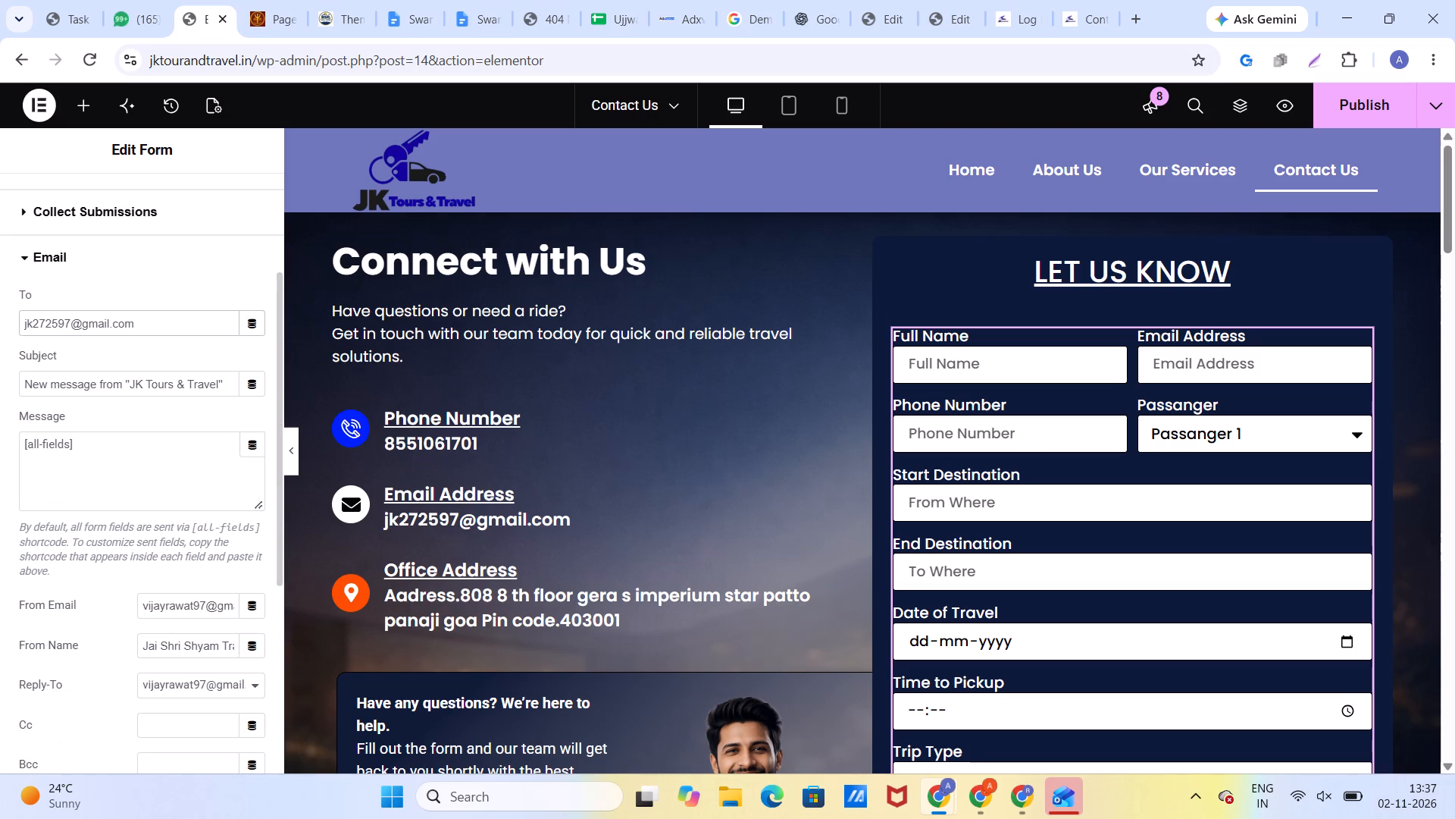
Replace the form's From Email with the copied client email address.
click(195, 612)
key(ctrl+a)
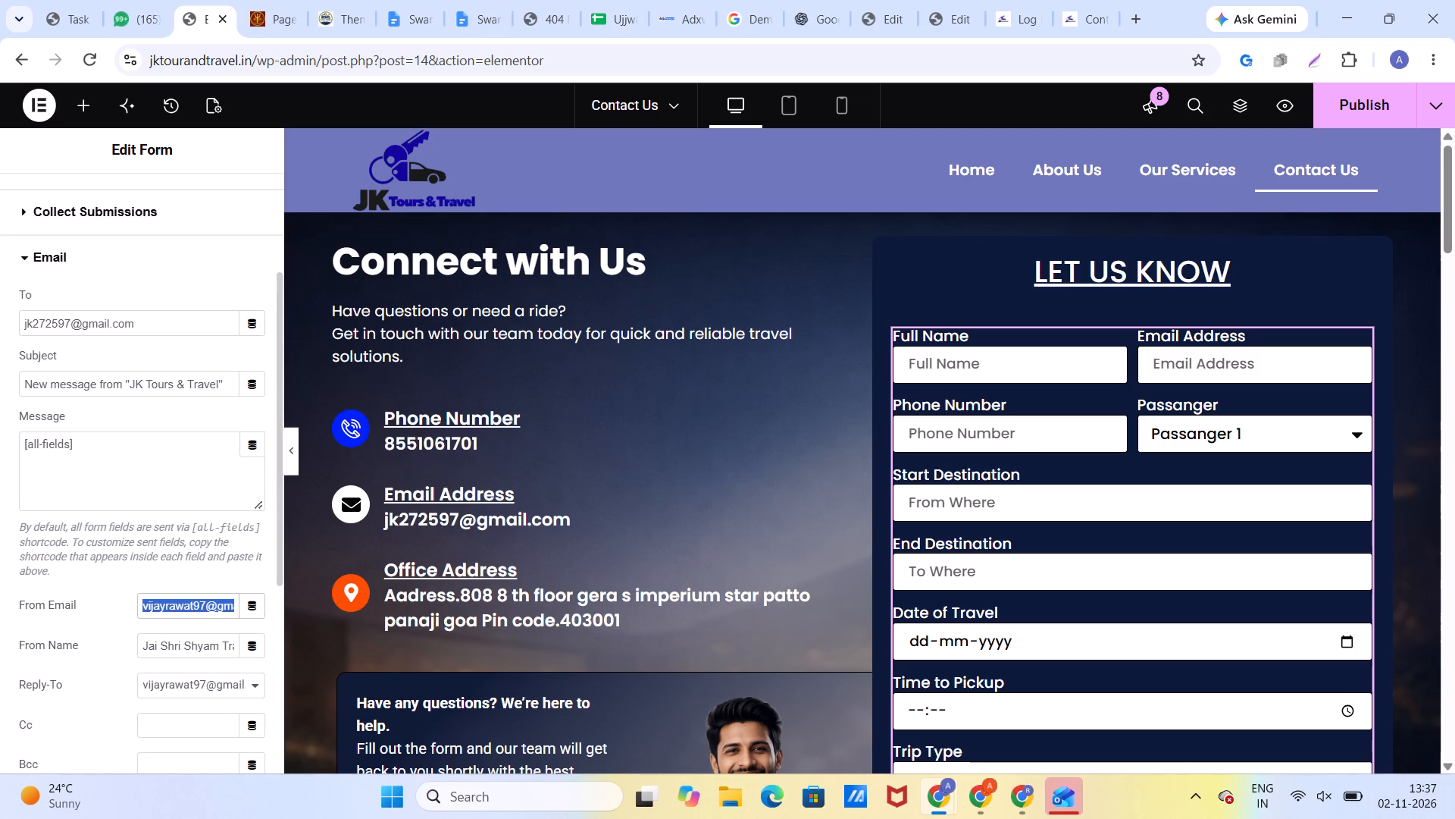
key(ctrl+v)
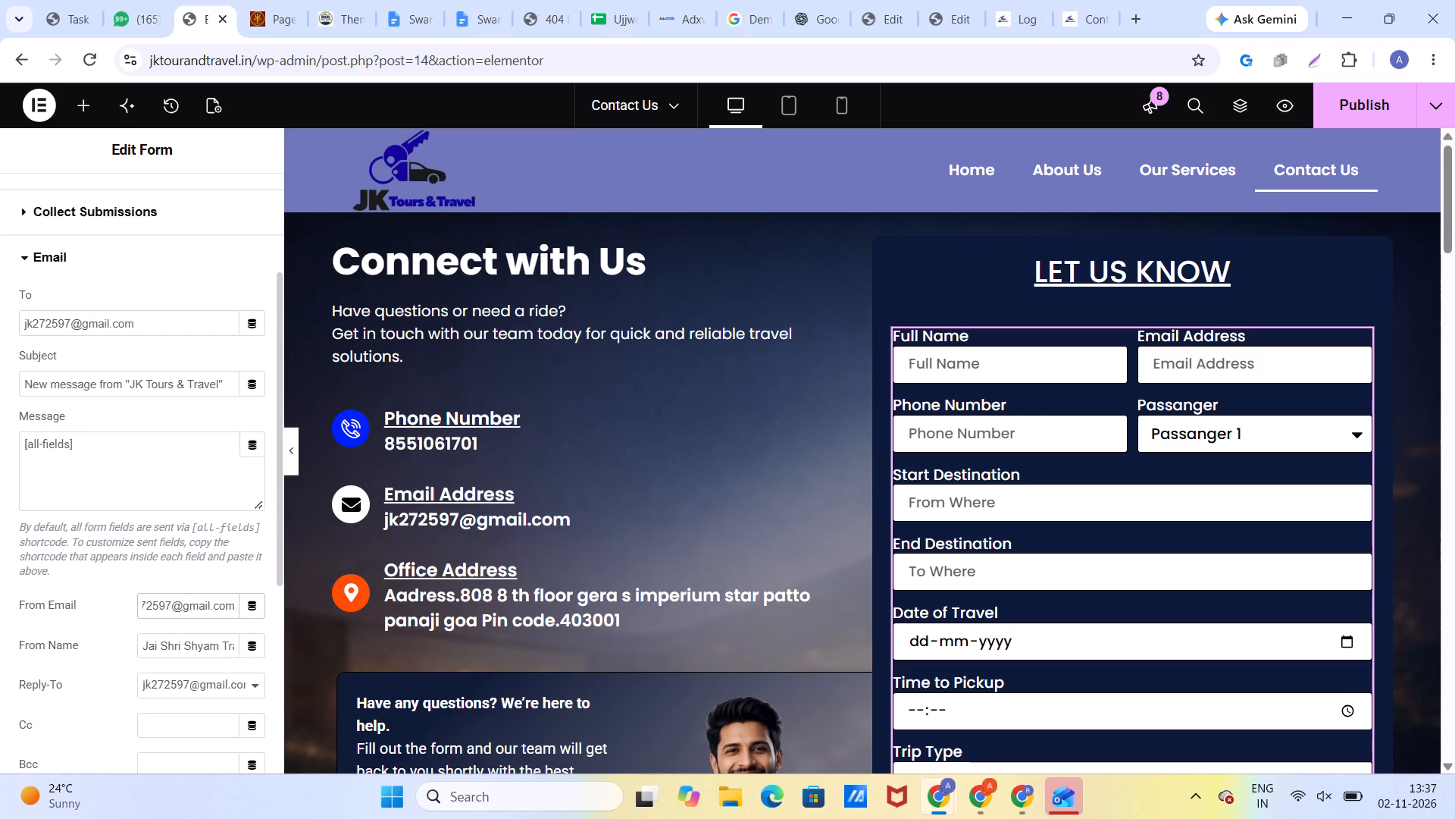
Set the From Name to "JK Tours & Travel", copied from the Subject, and publish the Contact Us page.
drag(217, 384, 199, 384)
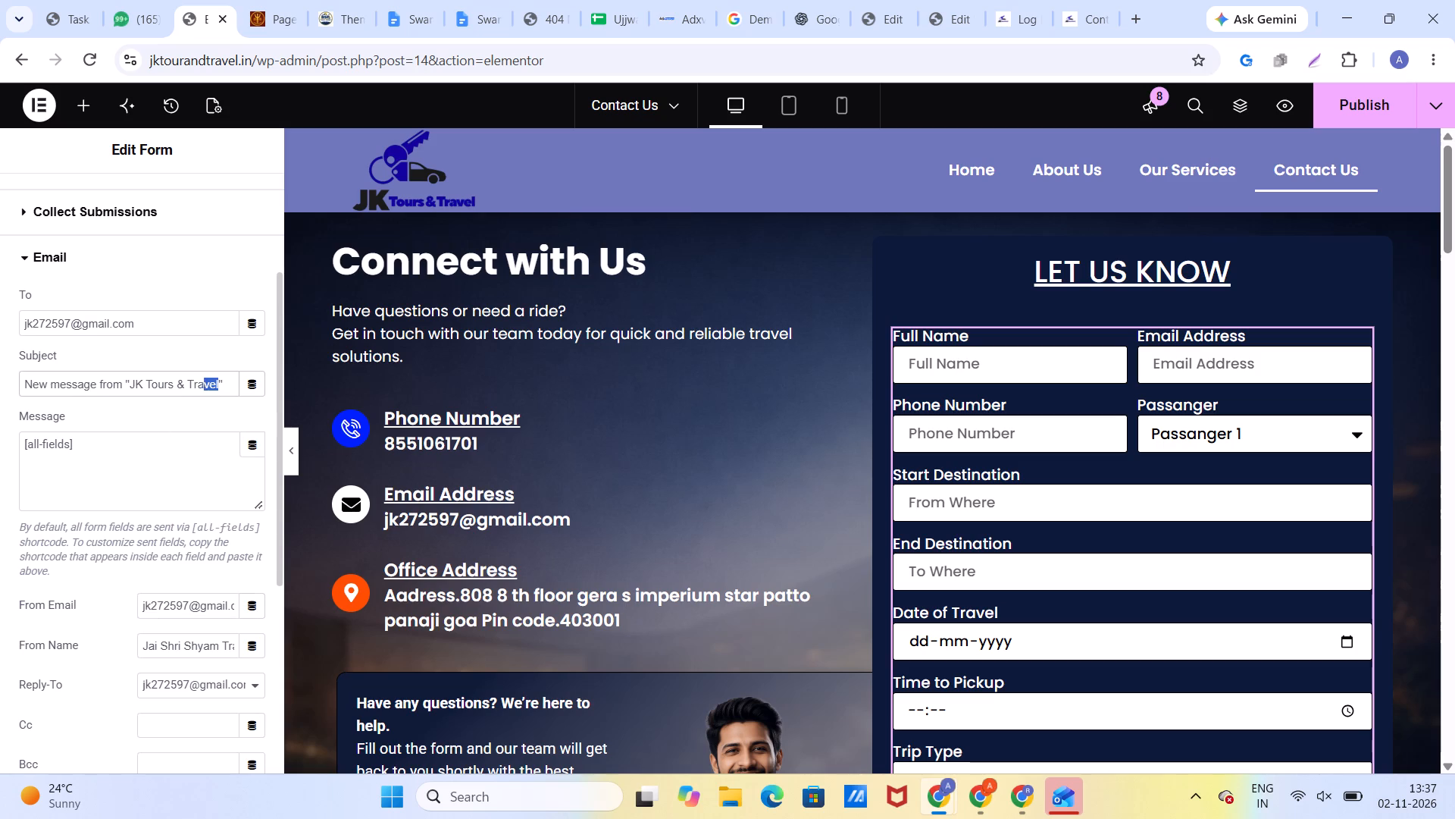
drag(199, 384, 130, 379)
key(ctrl+c)
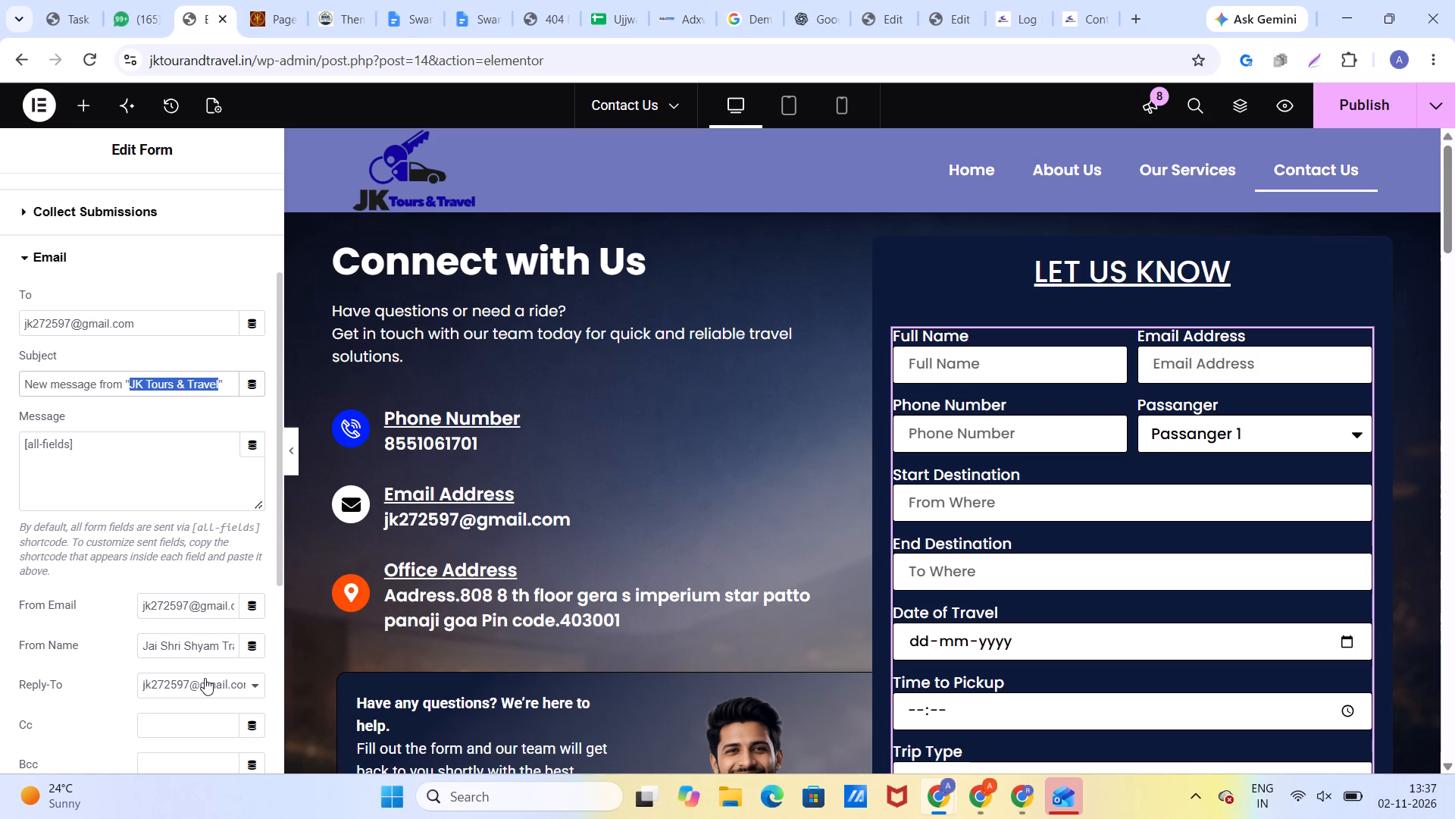
click(203, 645)
key(ctrl+a)
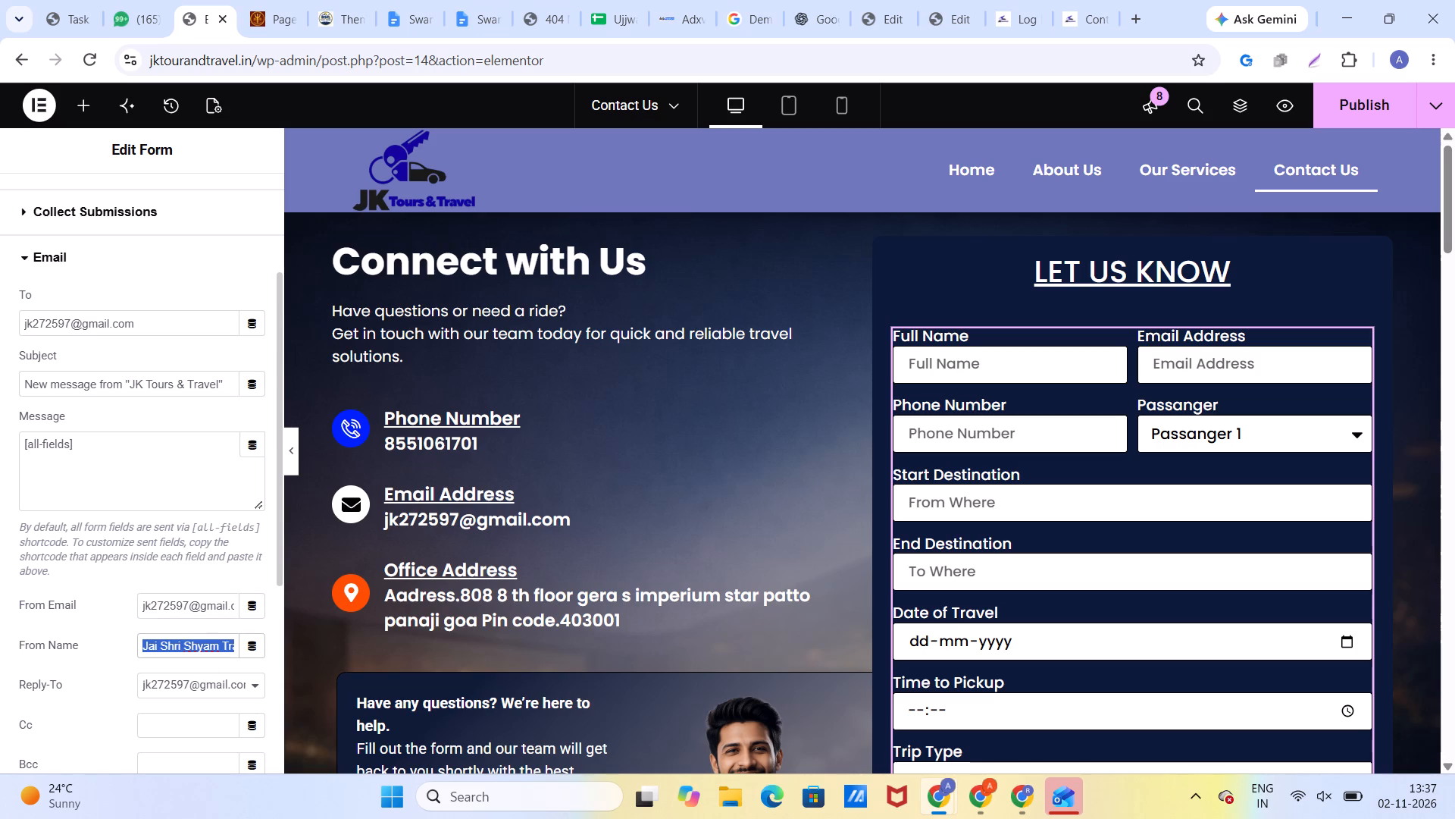
key(ctrl+v)
click(1327, 100)
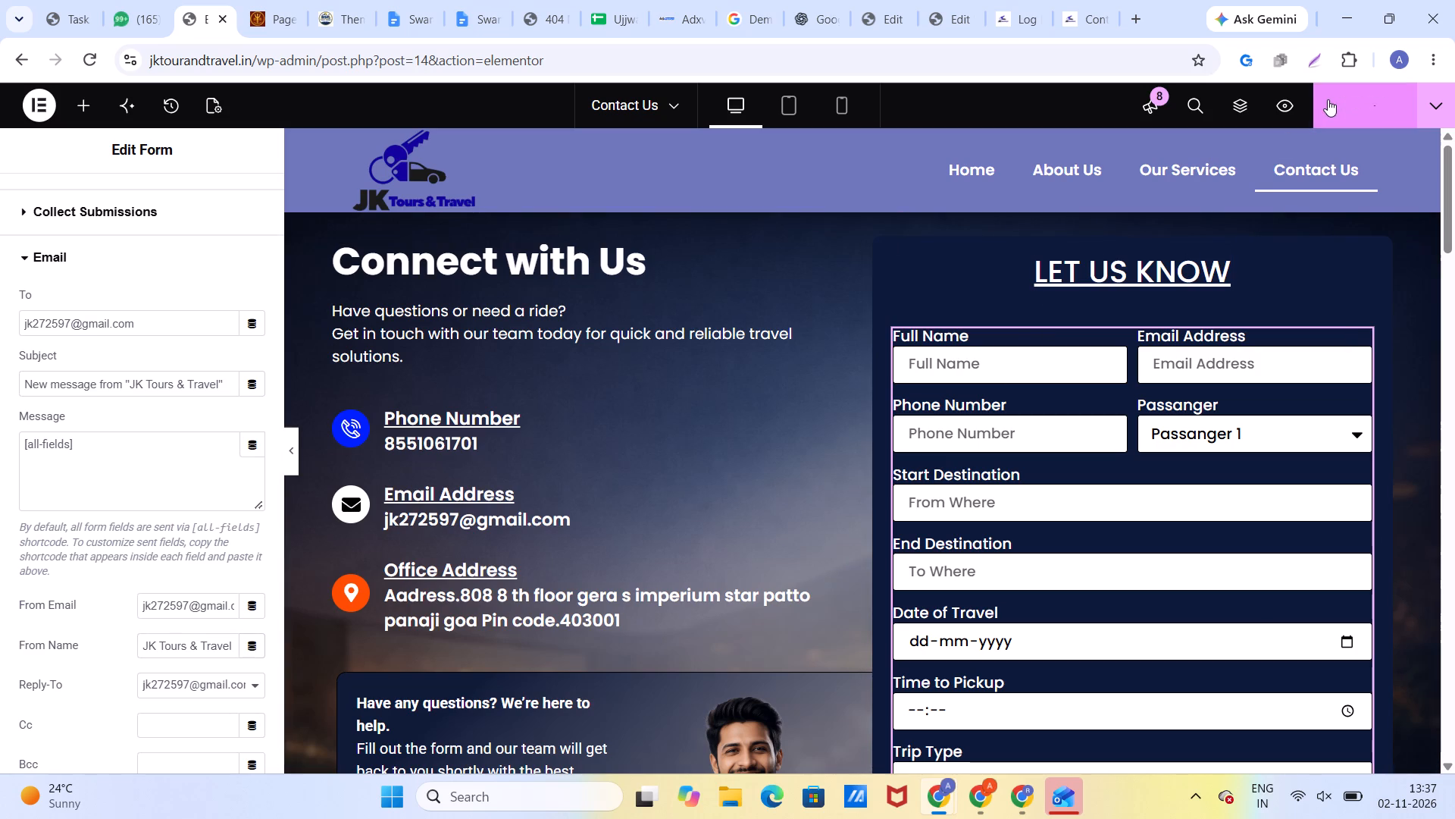
Examine the lower sections of the Contact Us page in desktop view, including the greyed-out duplicate forms.
scroll(913, 416, down, 2)
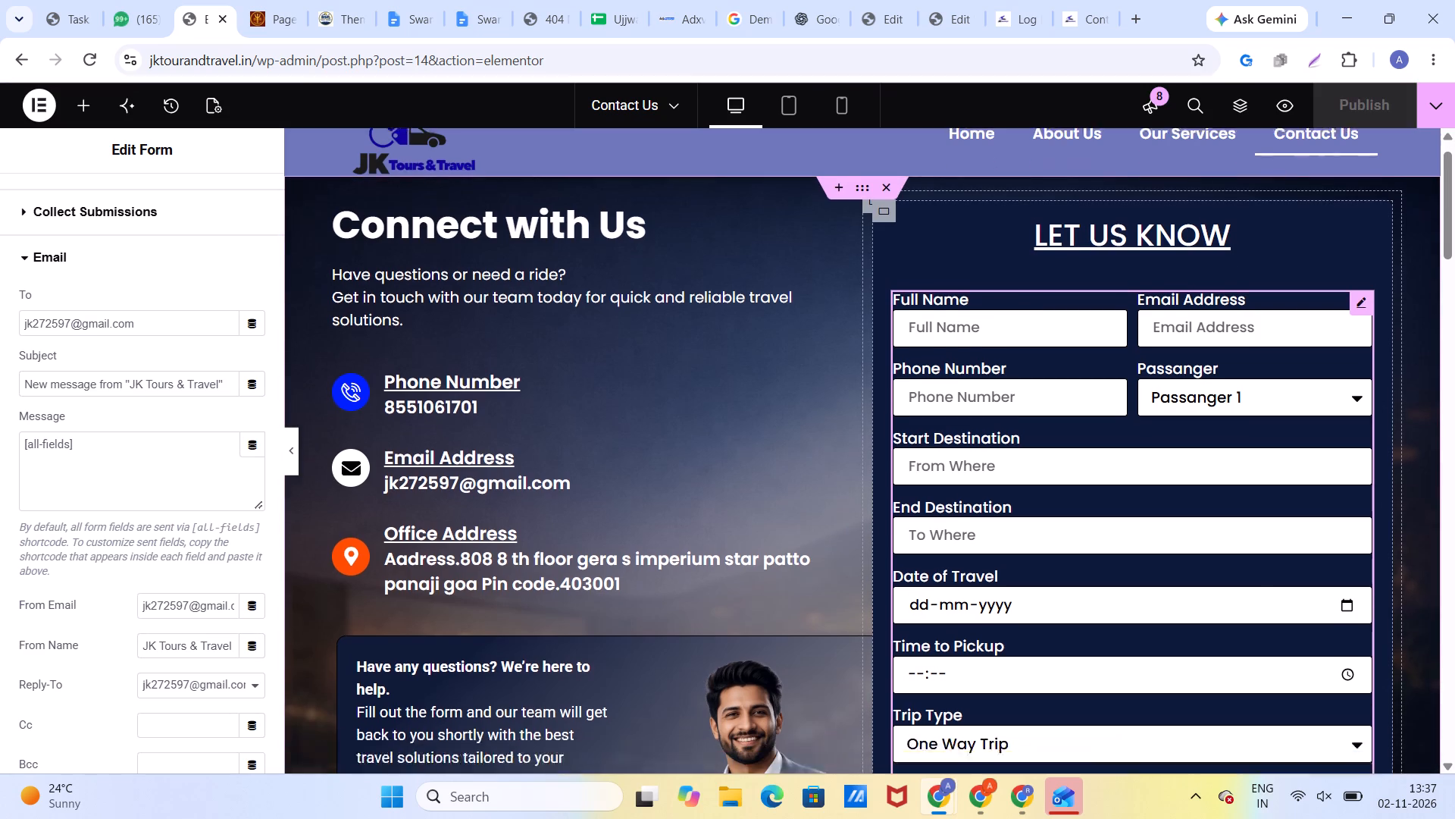
scroll(913, 416, down, 9)
scroll(912, 416, up, 4)
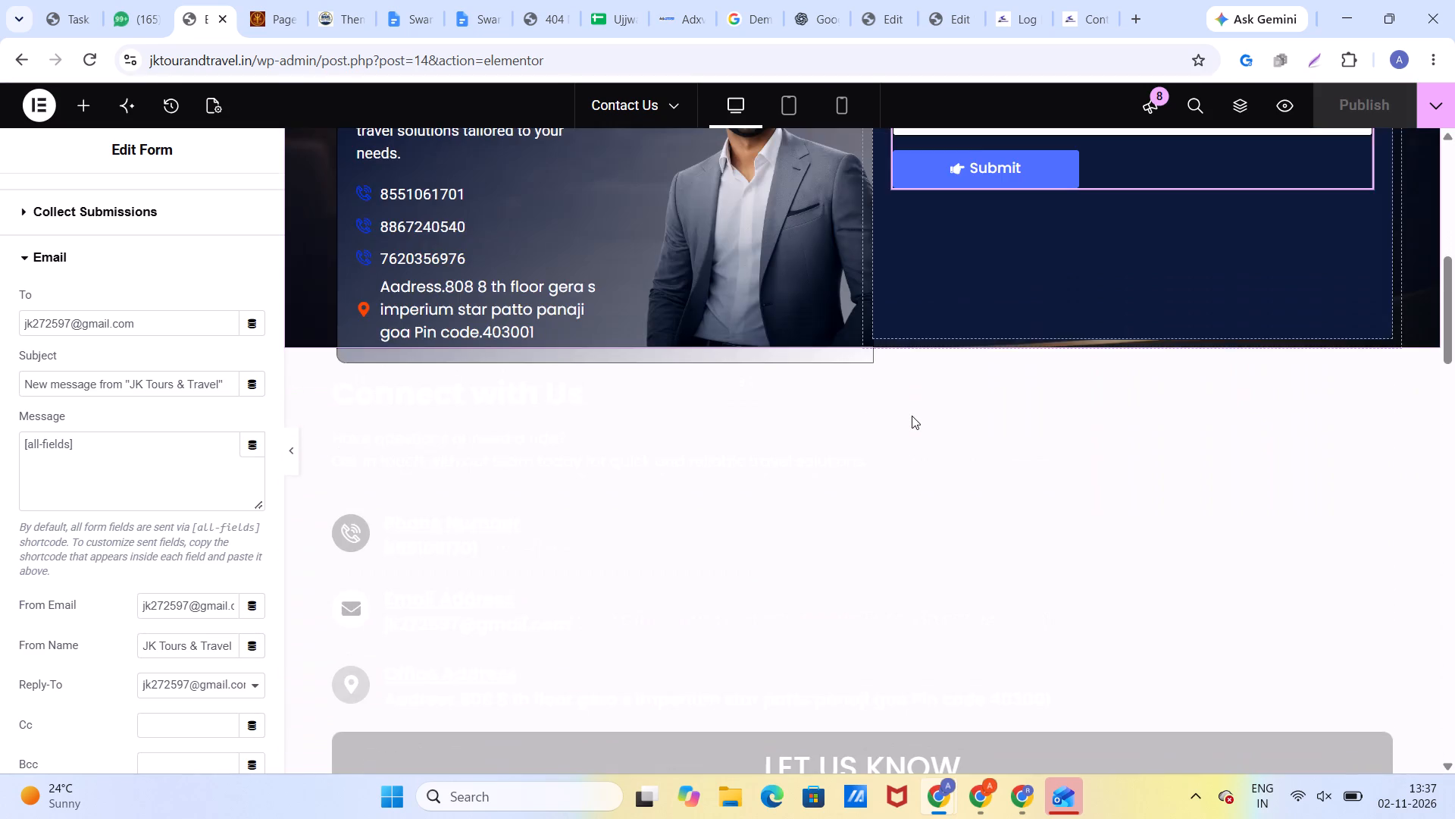
scroll(912, 416, down, 5)
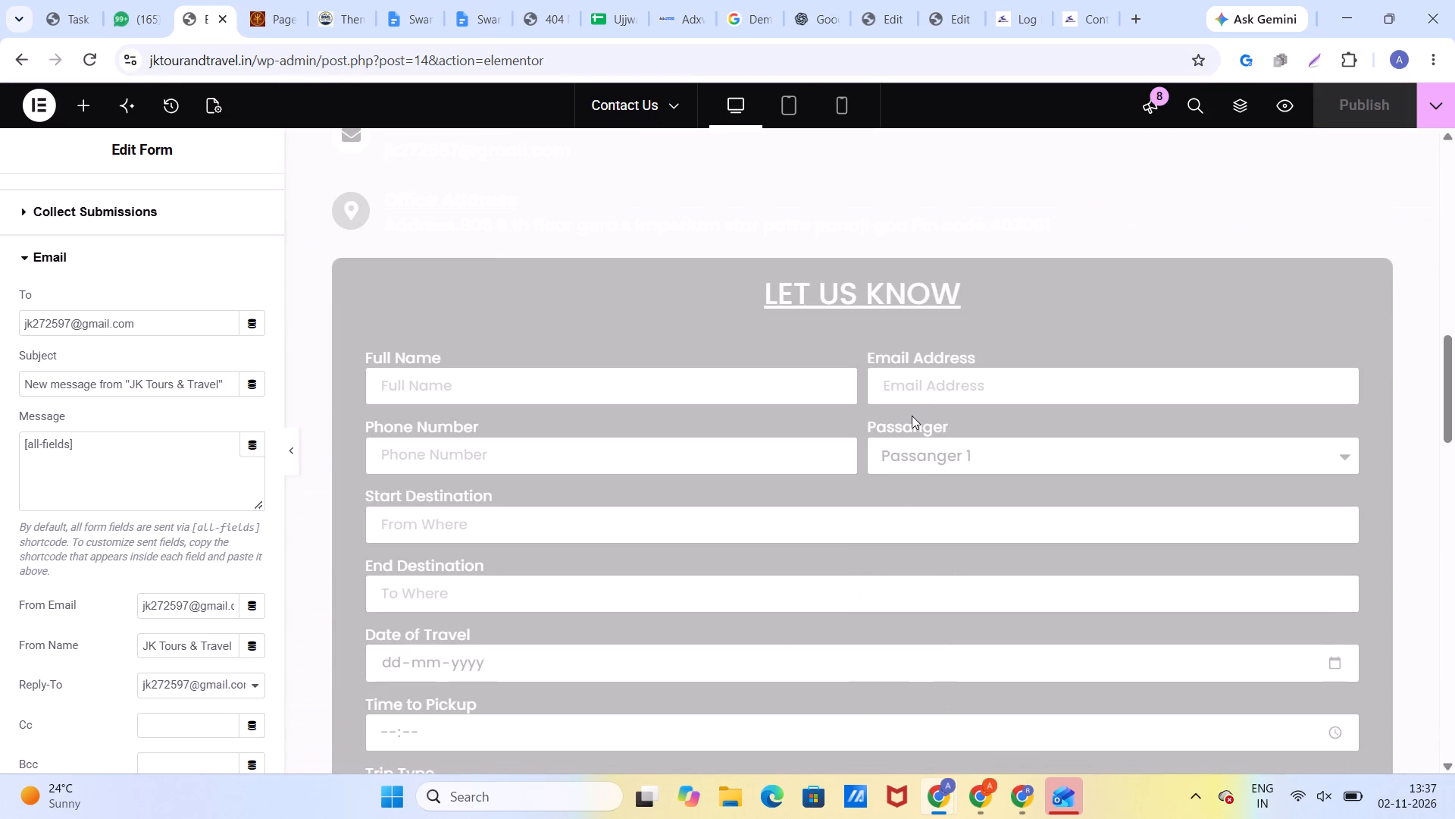
scroll(912, 416, up, 1)
scroll(912, 416, down, 3)
scroll(912, 416, up, 8)
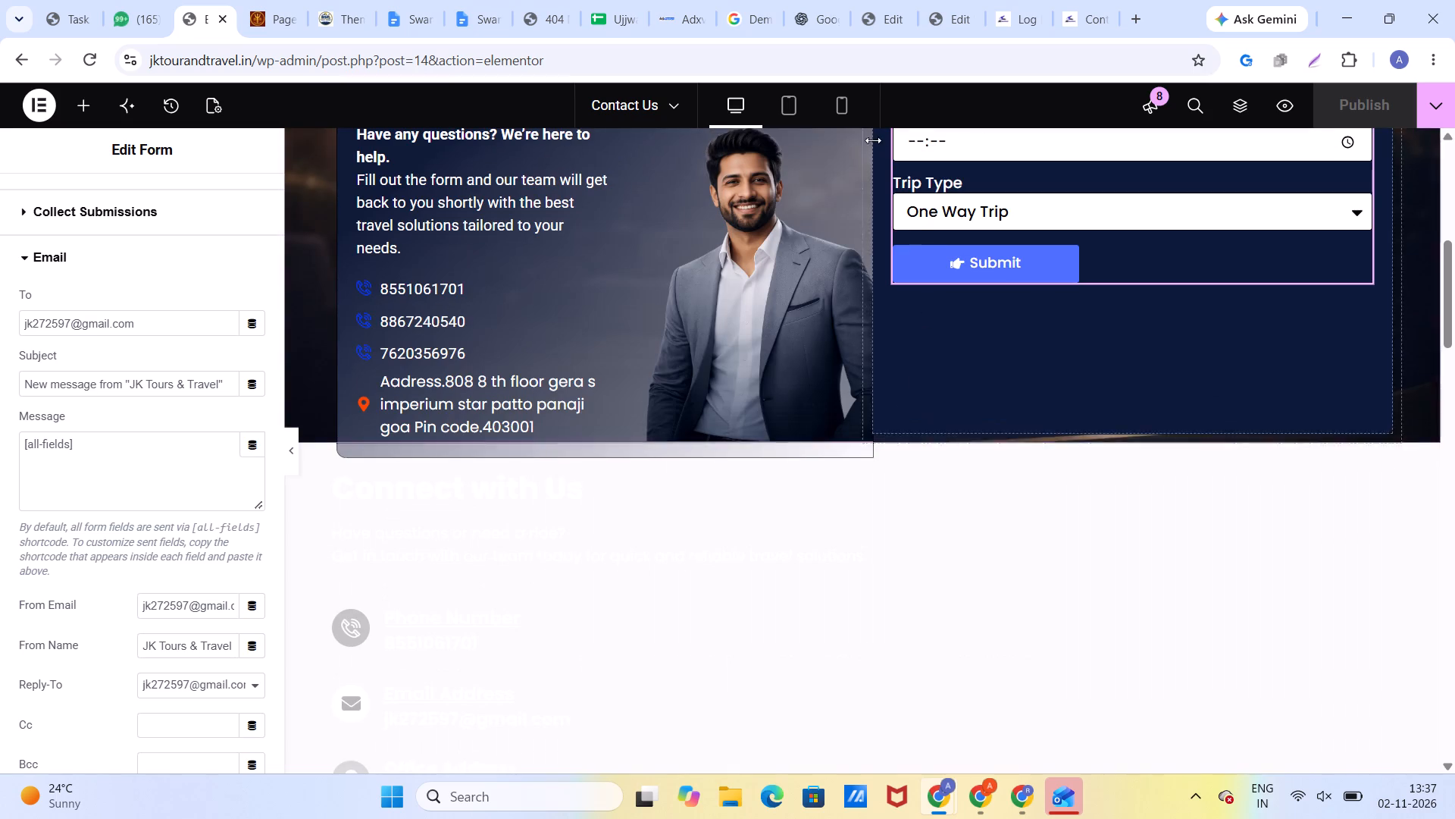
In the Contact Us page's mobile view, replace the email To value of the LET US KNOW form below the Office Address with the copied "JK Tours & Travel".
click(839, 107)
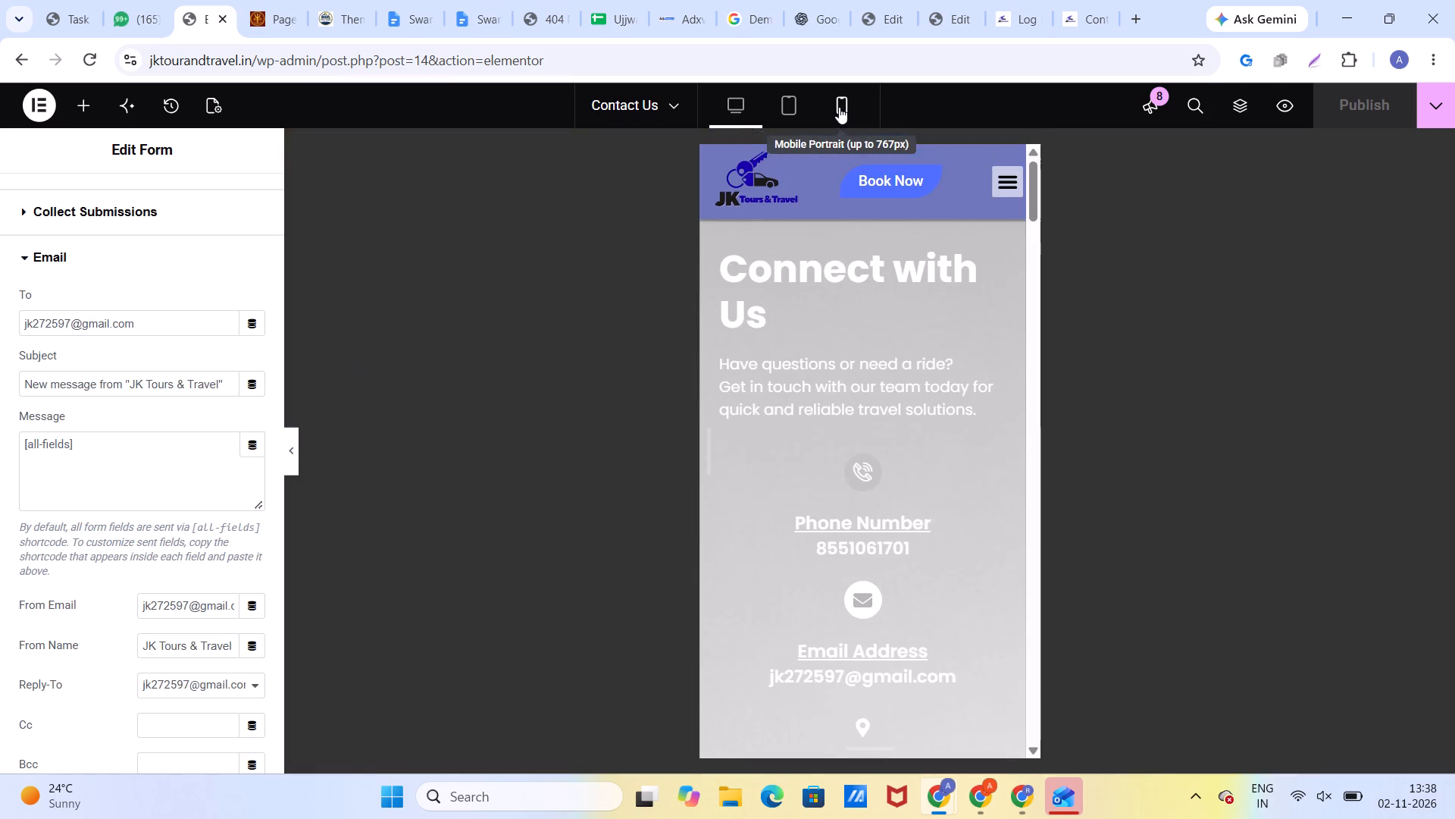
scroll(867, 395, down, 9)
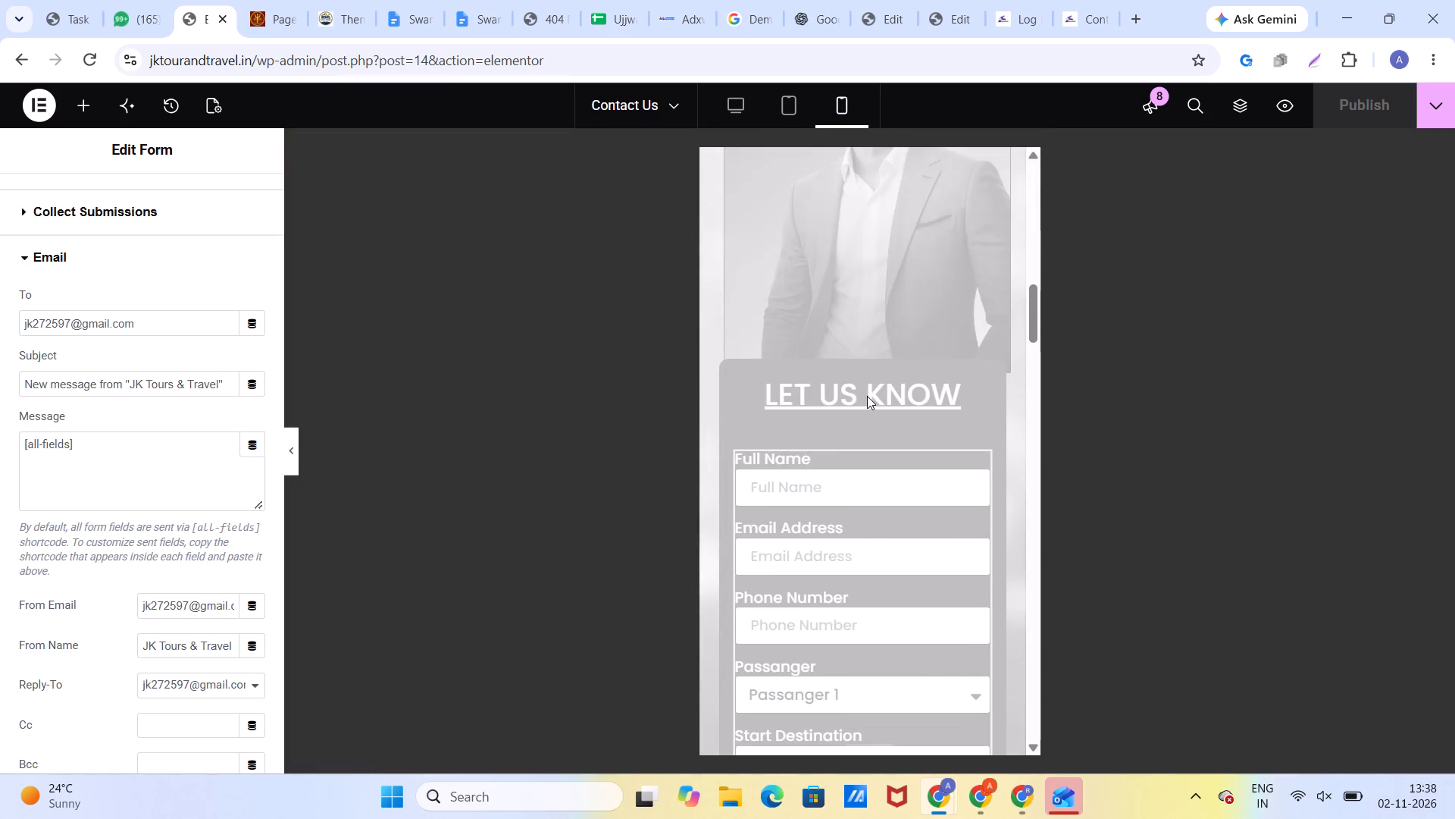
scroll(867, 396, down, 15)
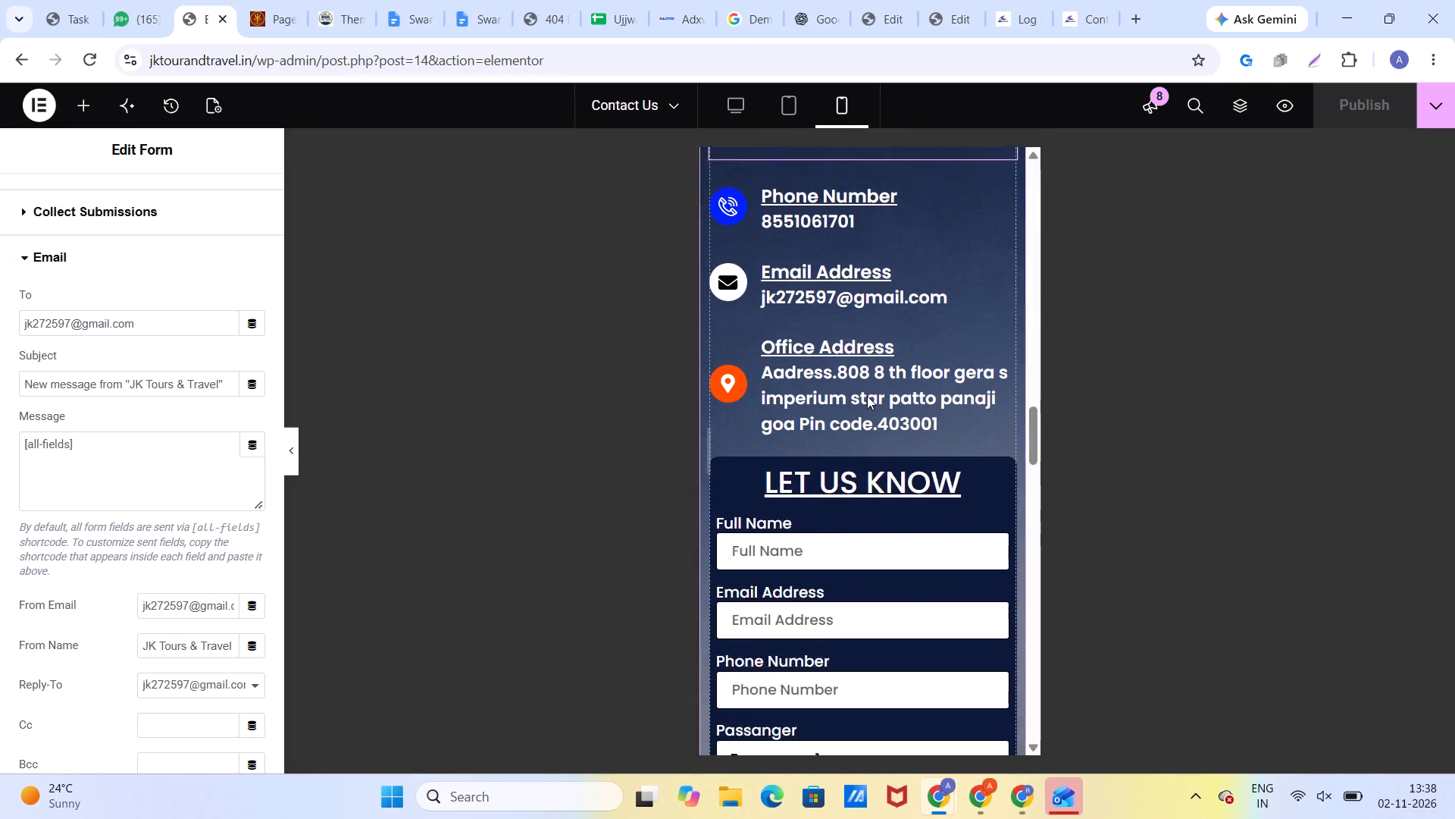
click(993, 369)
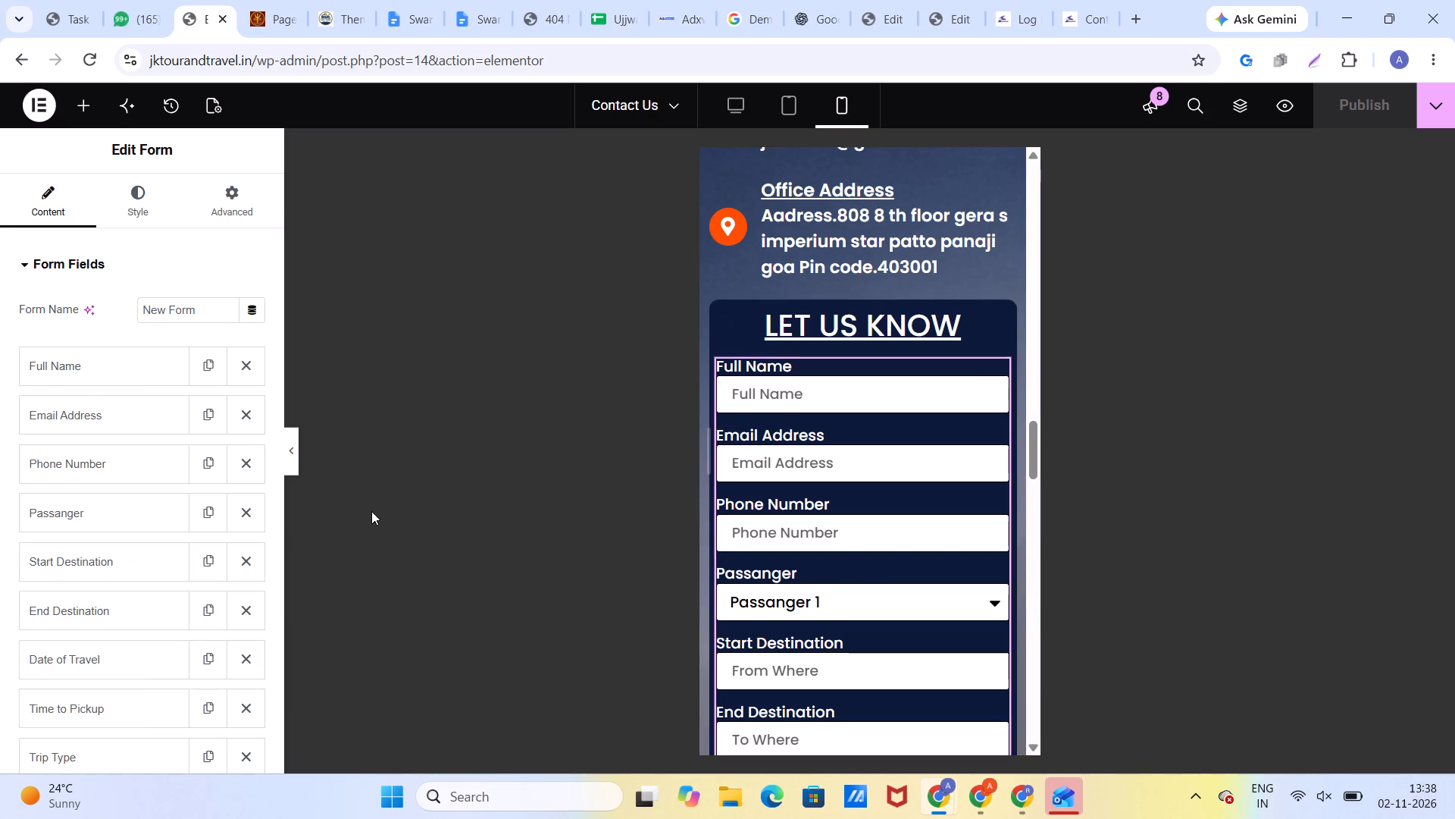
scroll(167, 488, down, 6)
click(75, 495)
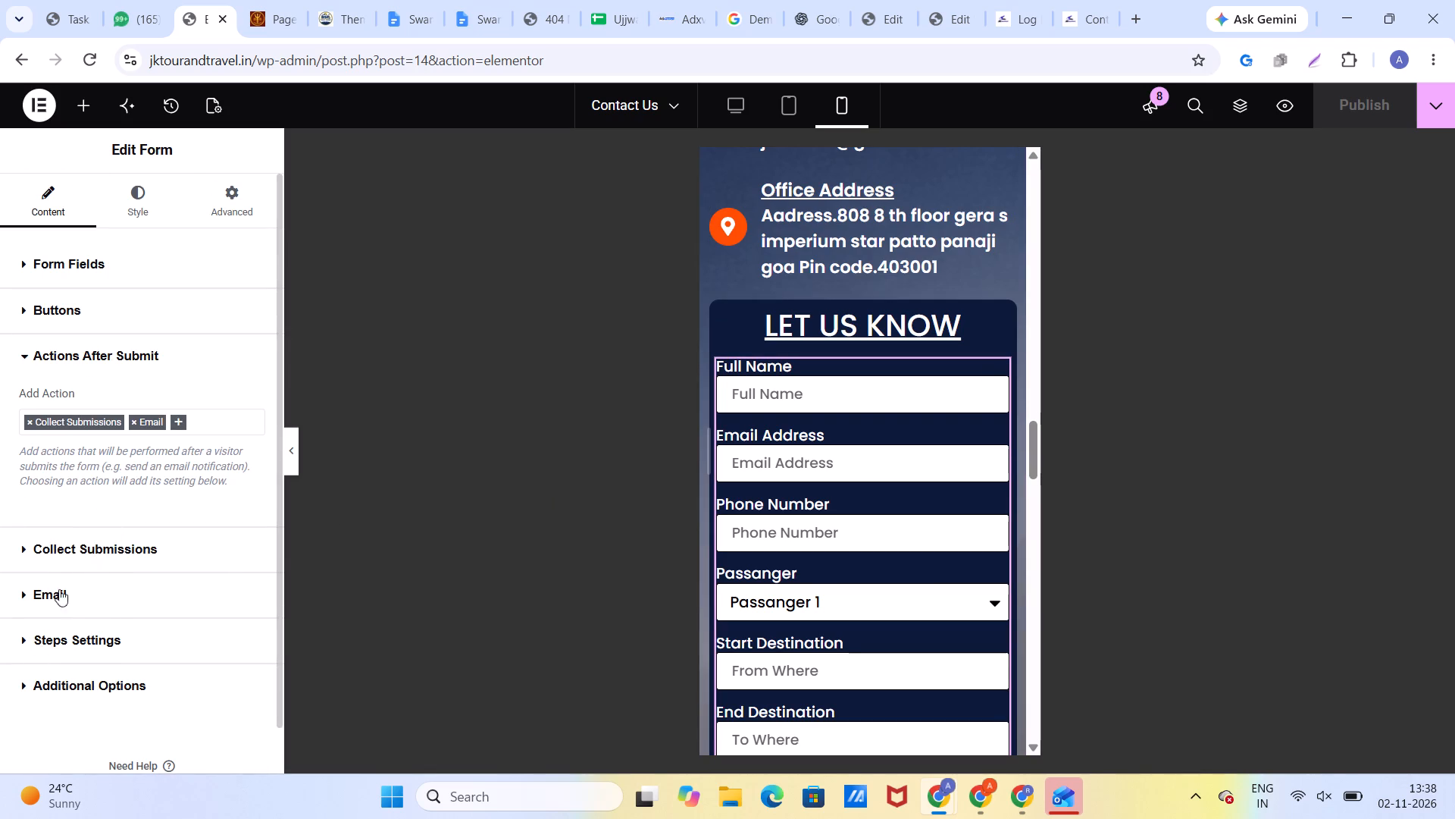
click(88, 591)
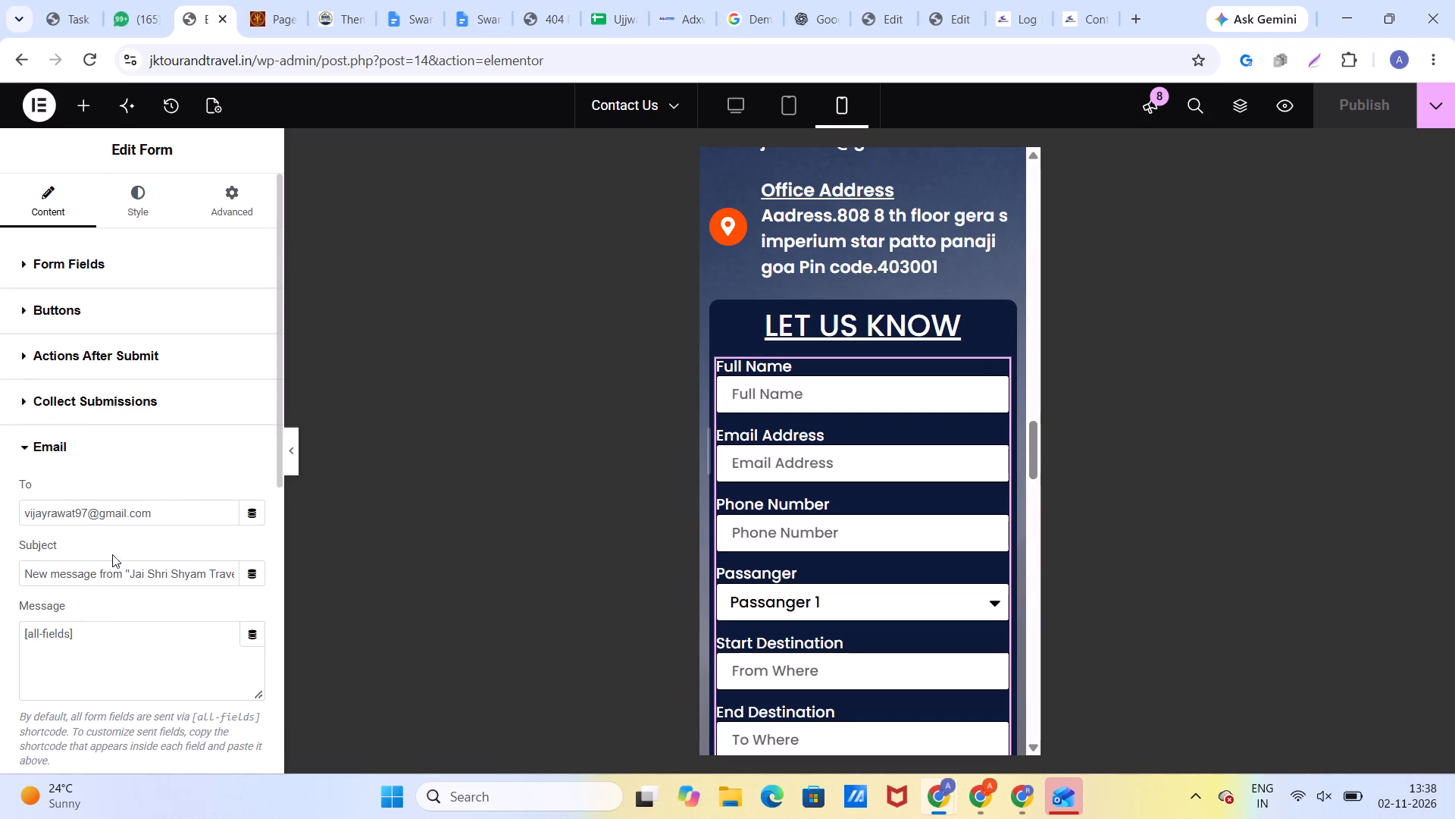
drag(156, 509, 0, 507)
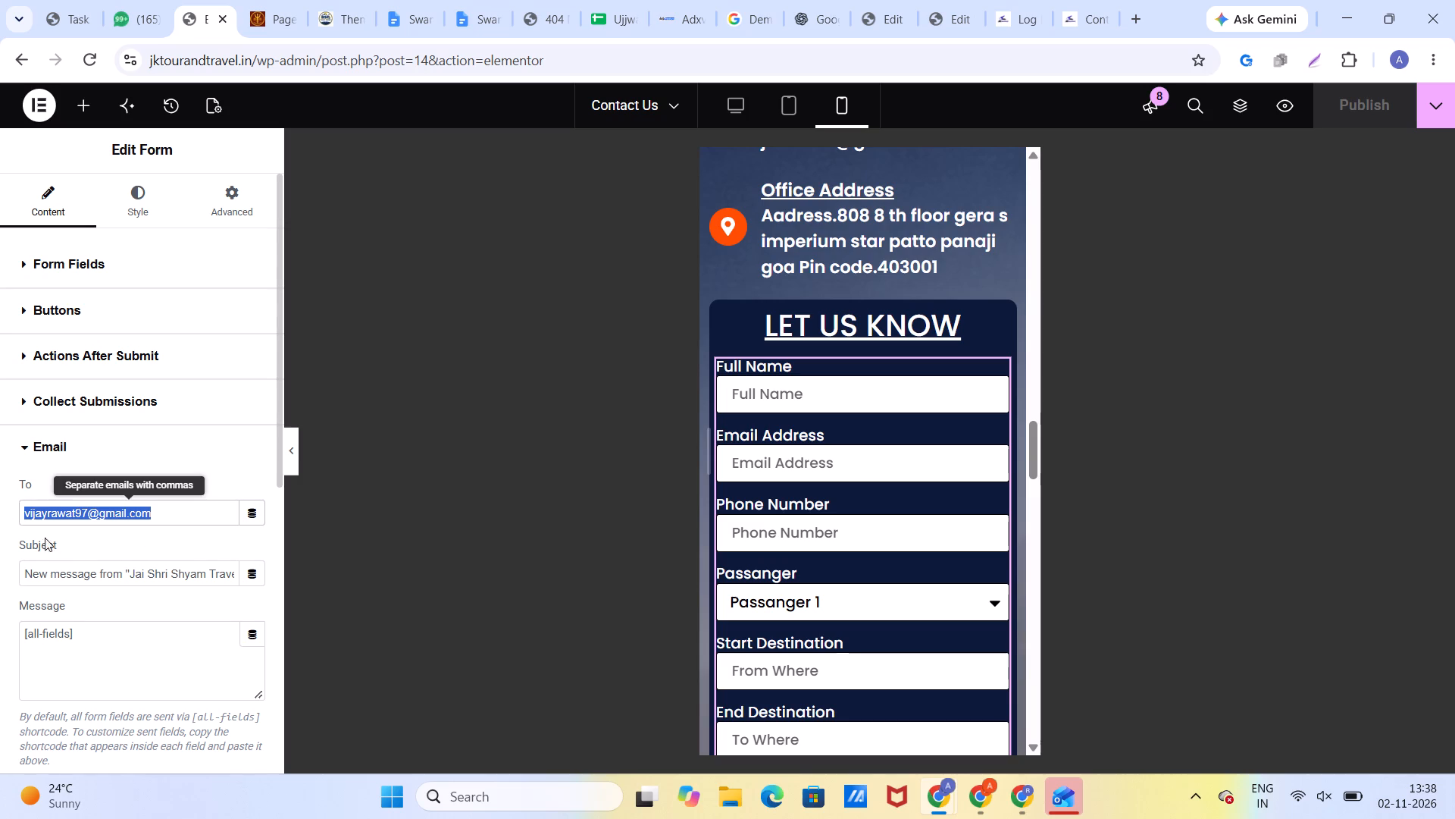
key(ctrl+v)
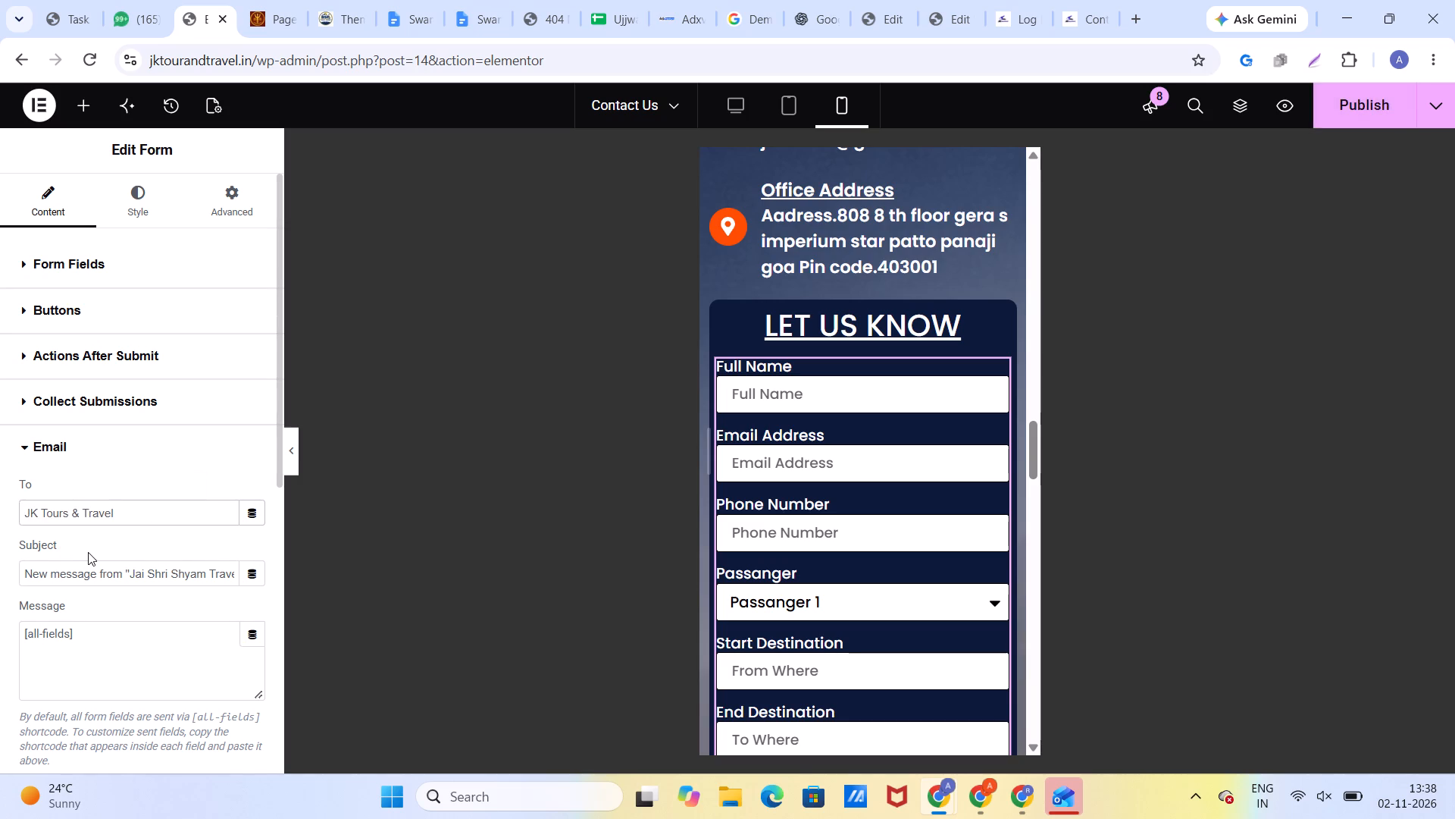
Select the business name inside the quotes of that mobile form's email Subject.
click(208, 575)
key(Right)
key(Right)
key(Right)
key(Right)
key(Right)
key(Right)
key(Right)
key(Right)
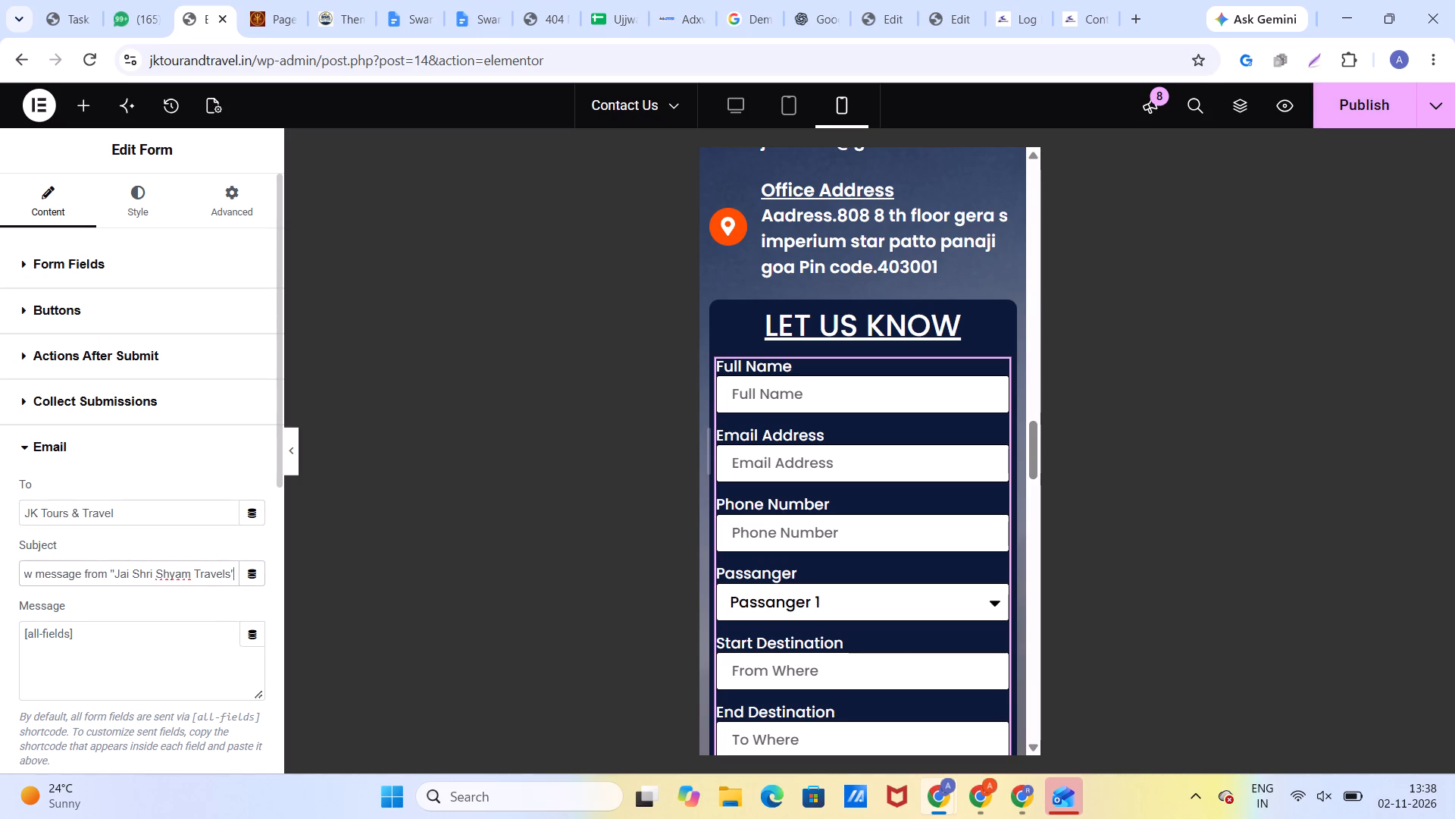
key(Right)
drag(230, 574, 139, 566)
drag(139, 566, 118, 559)
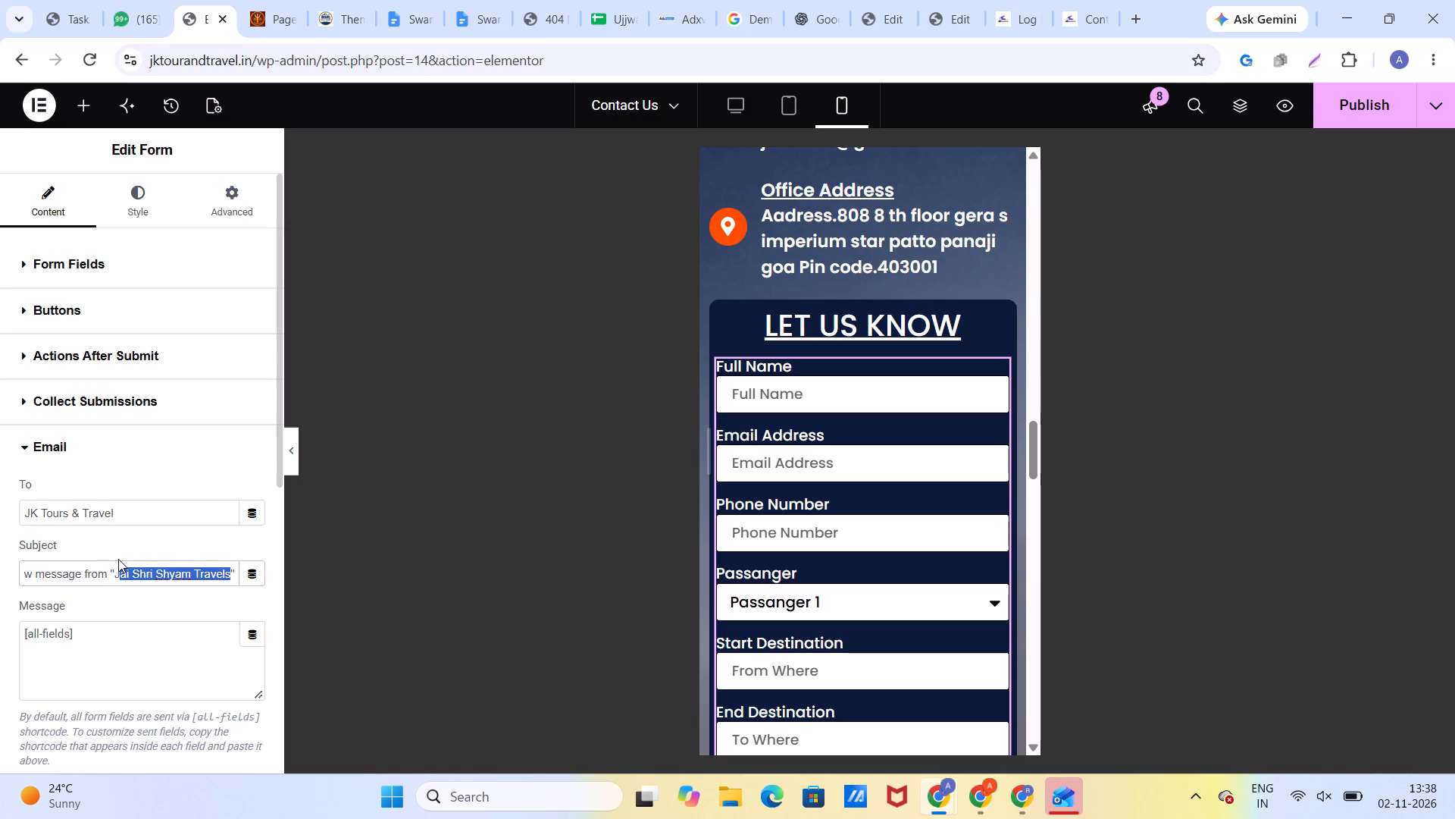
Replace the business name in the mobile form's email Subject with "JK Tours & Travel" and set the From Name to the same.
drag(118, 559, 116, 576)
key(ctrl+v)
scroll(152, 598, down, 2)
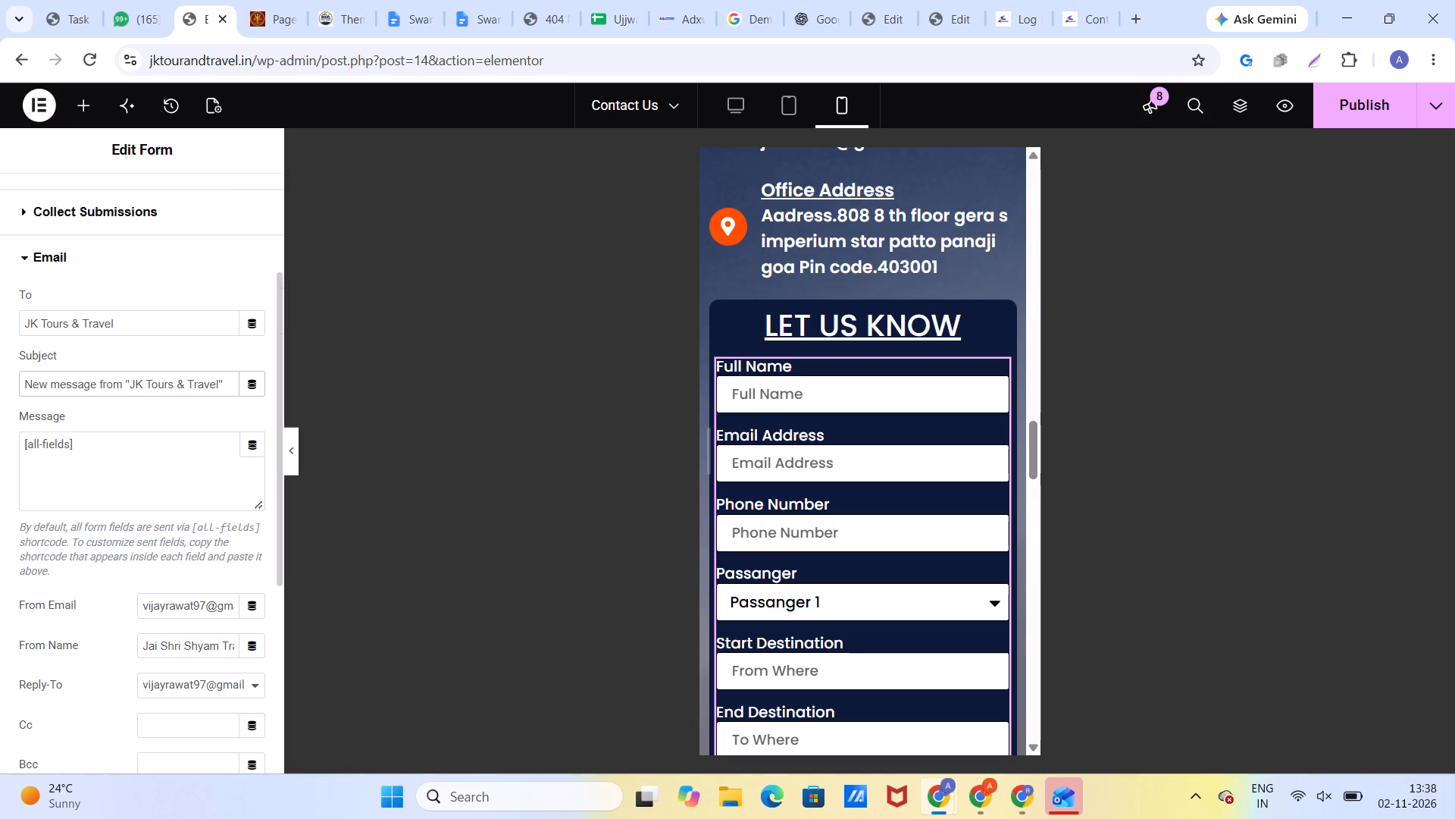
click(198, 648)
key(ctrl+a)
key(ctrl+v)
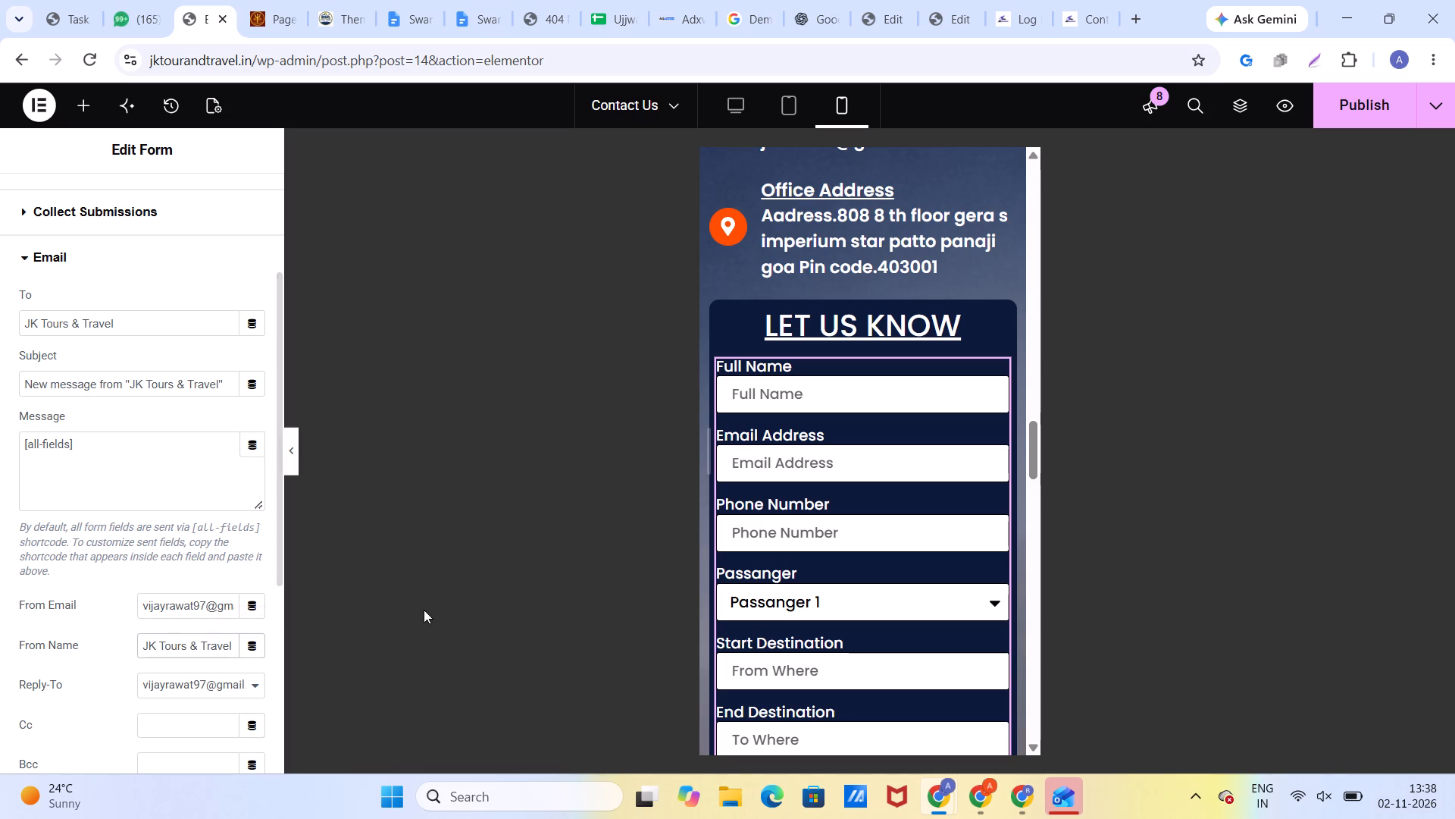
Replace the LET US KNOW form's email To value with the business email address copied from the Email Address box under Connect with Us.
scroll(787, 530, down, 3)
scroll(787, 530, up, 6)
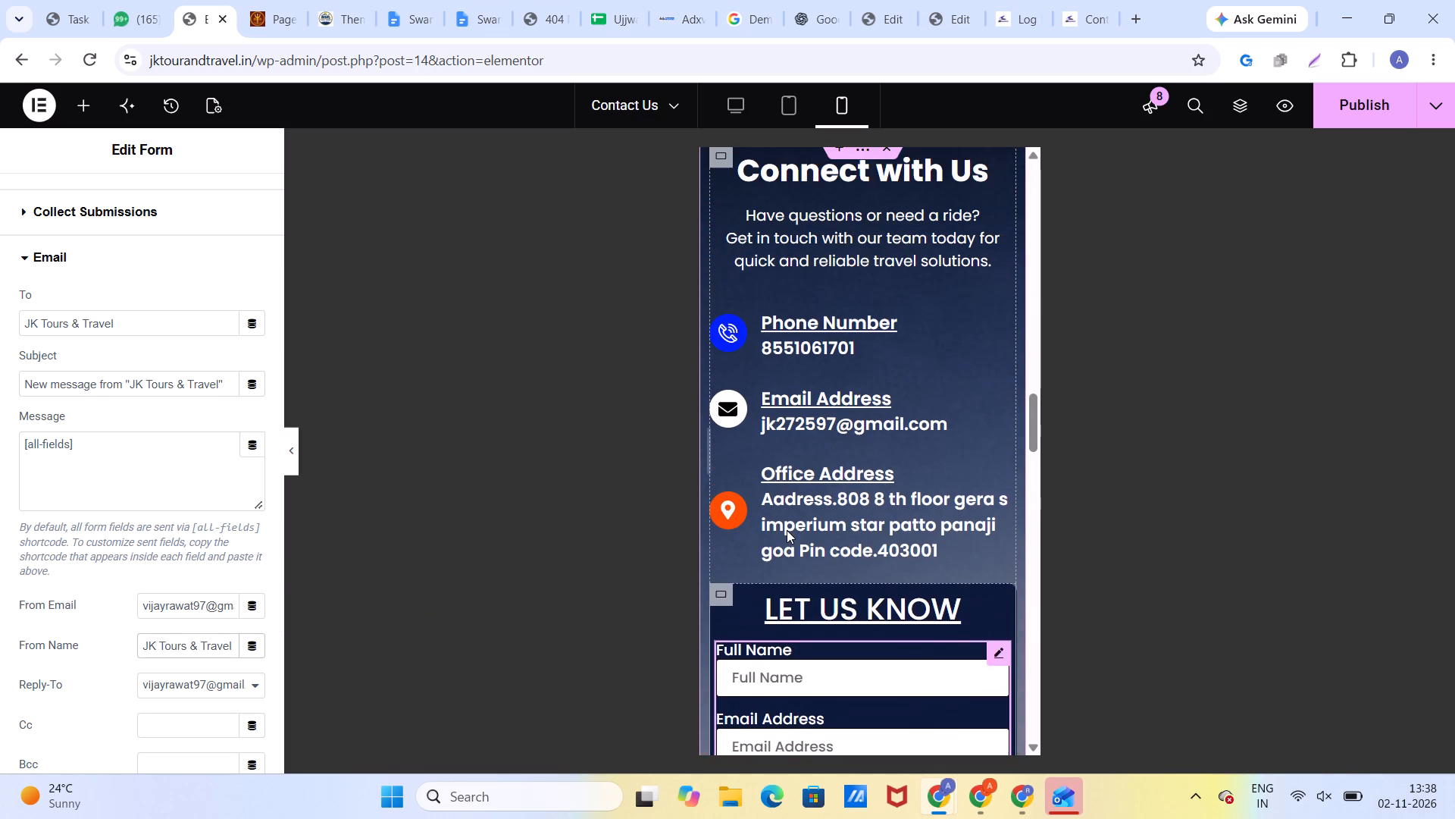
click(798, 432)
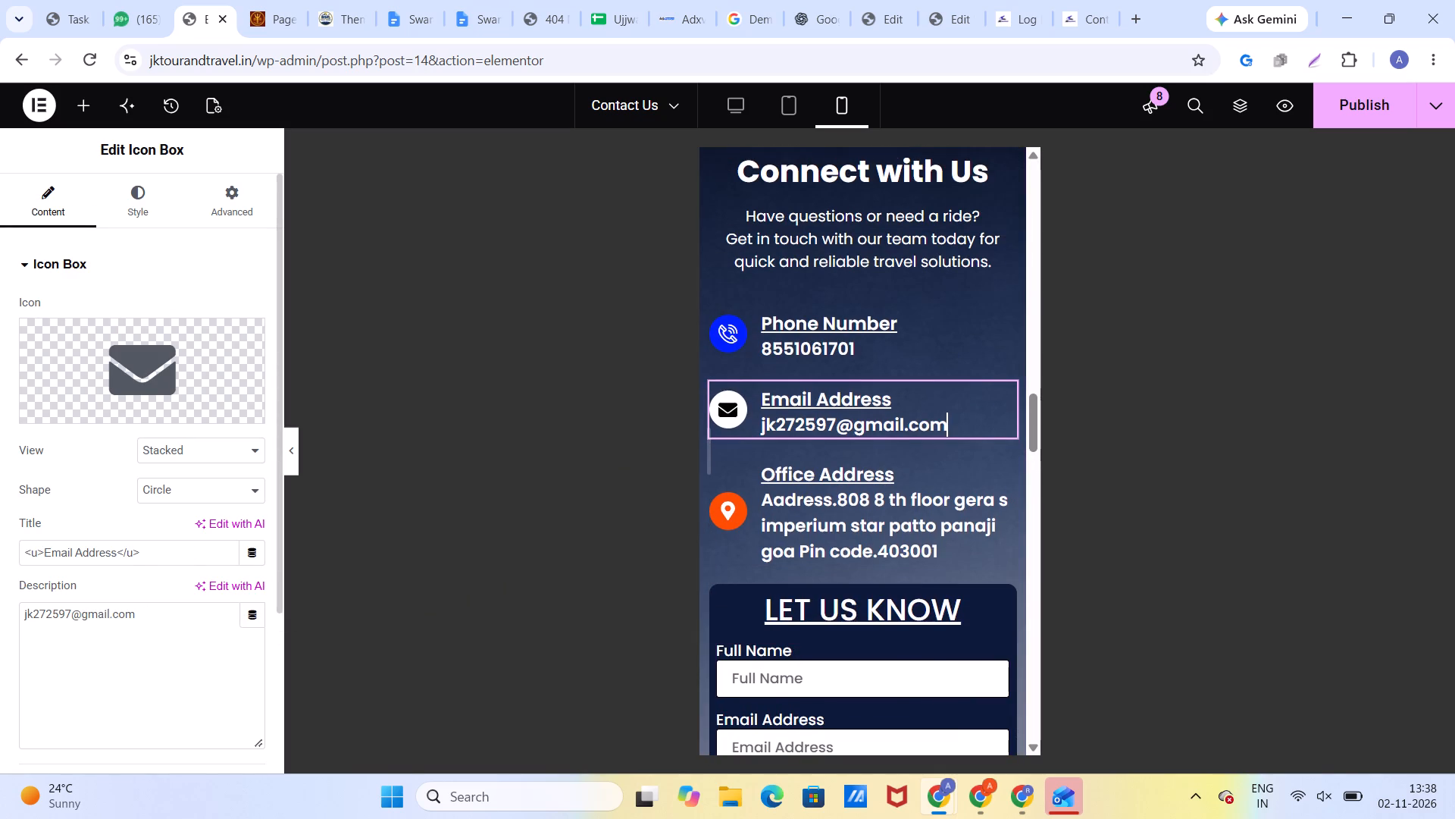
drag(146, 611, 0, 621)
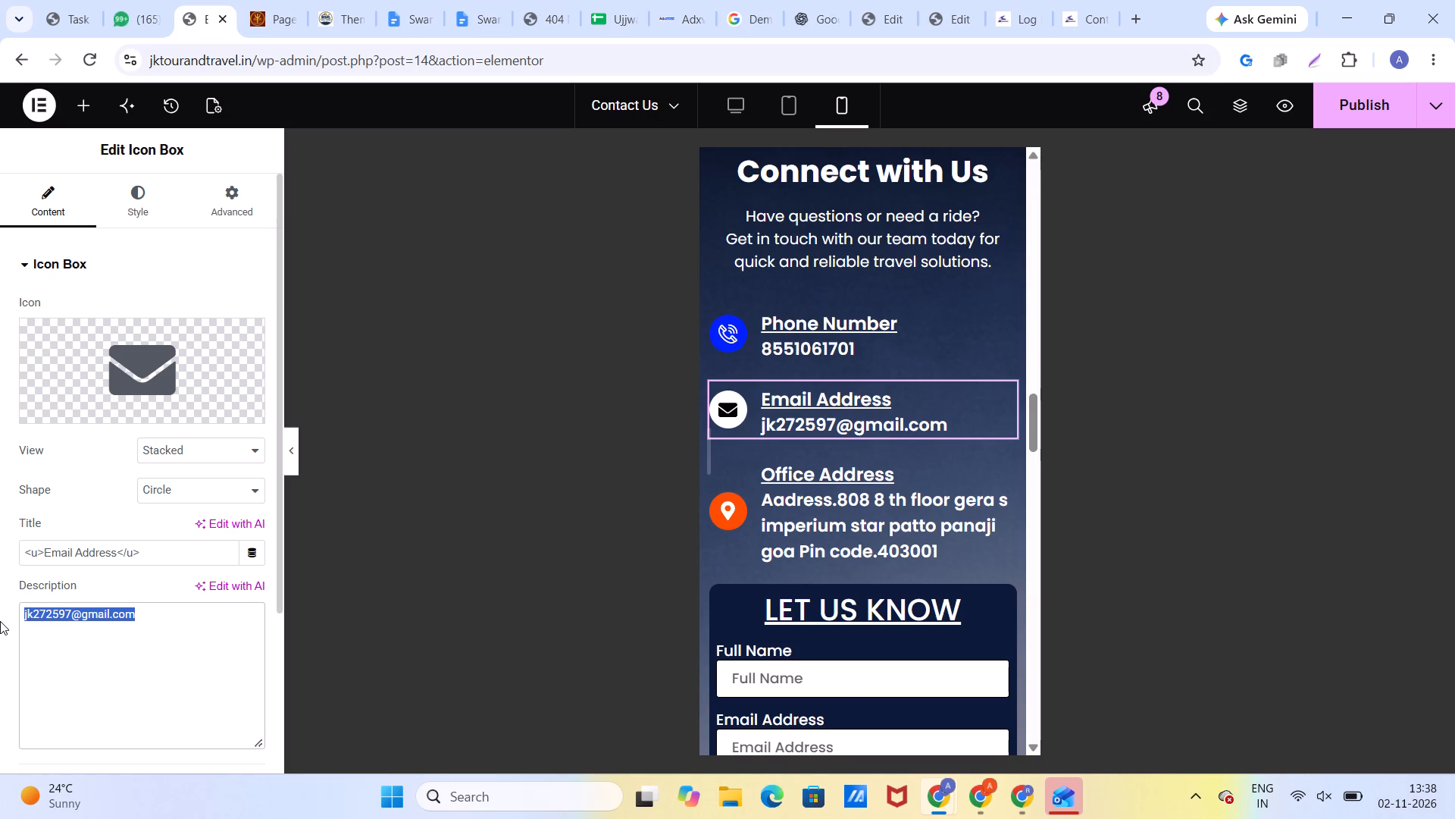
key(ctrl+c)
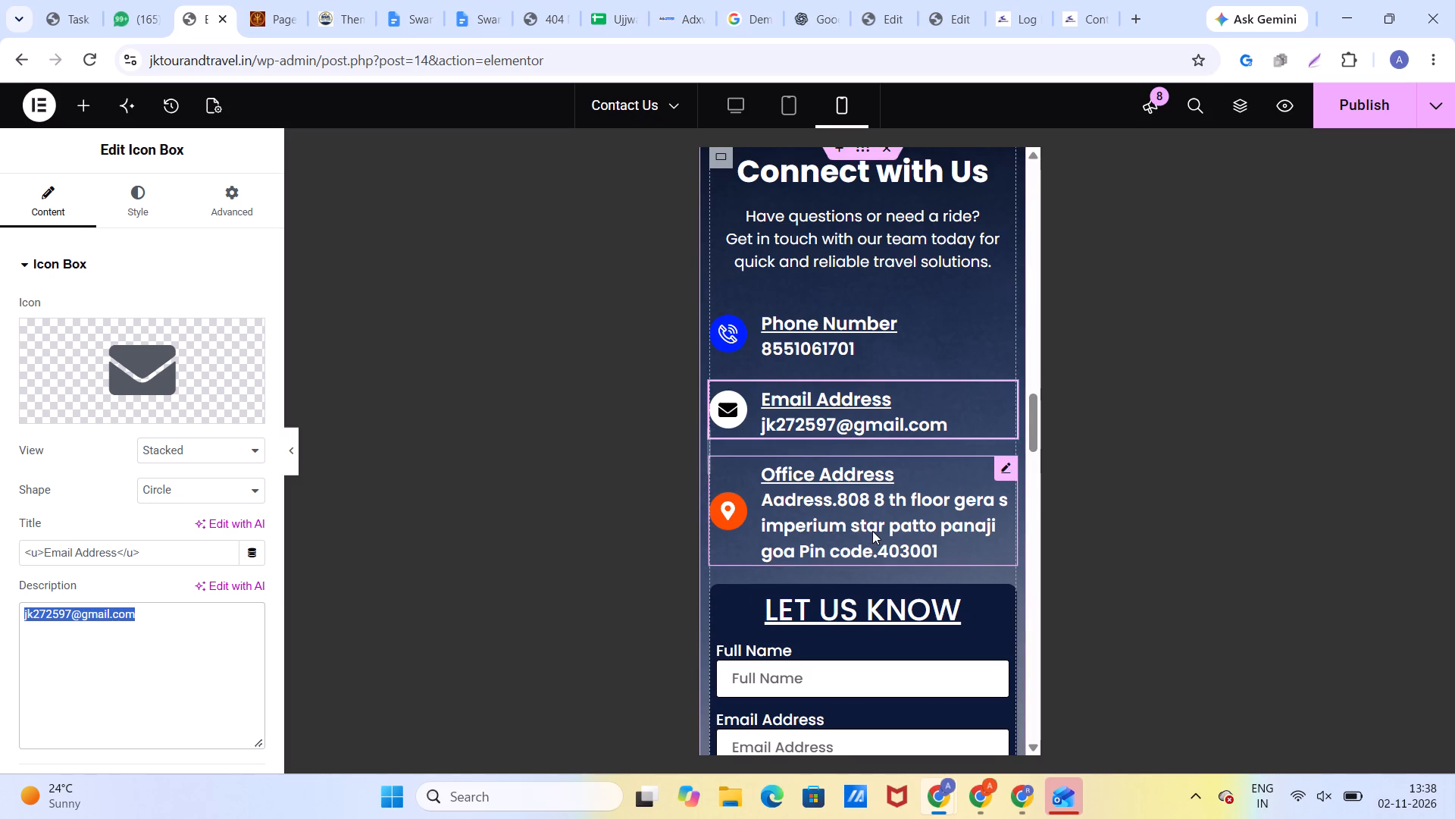
scroll(872, 531, down, 4)
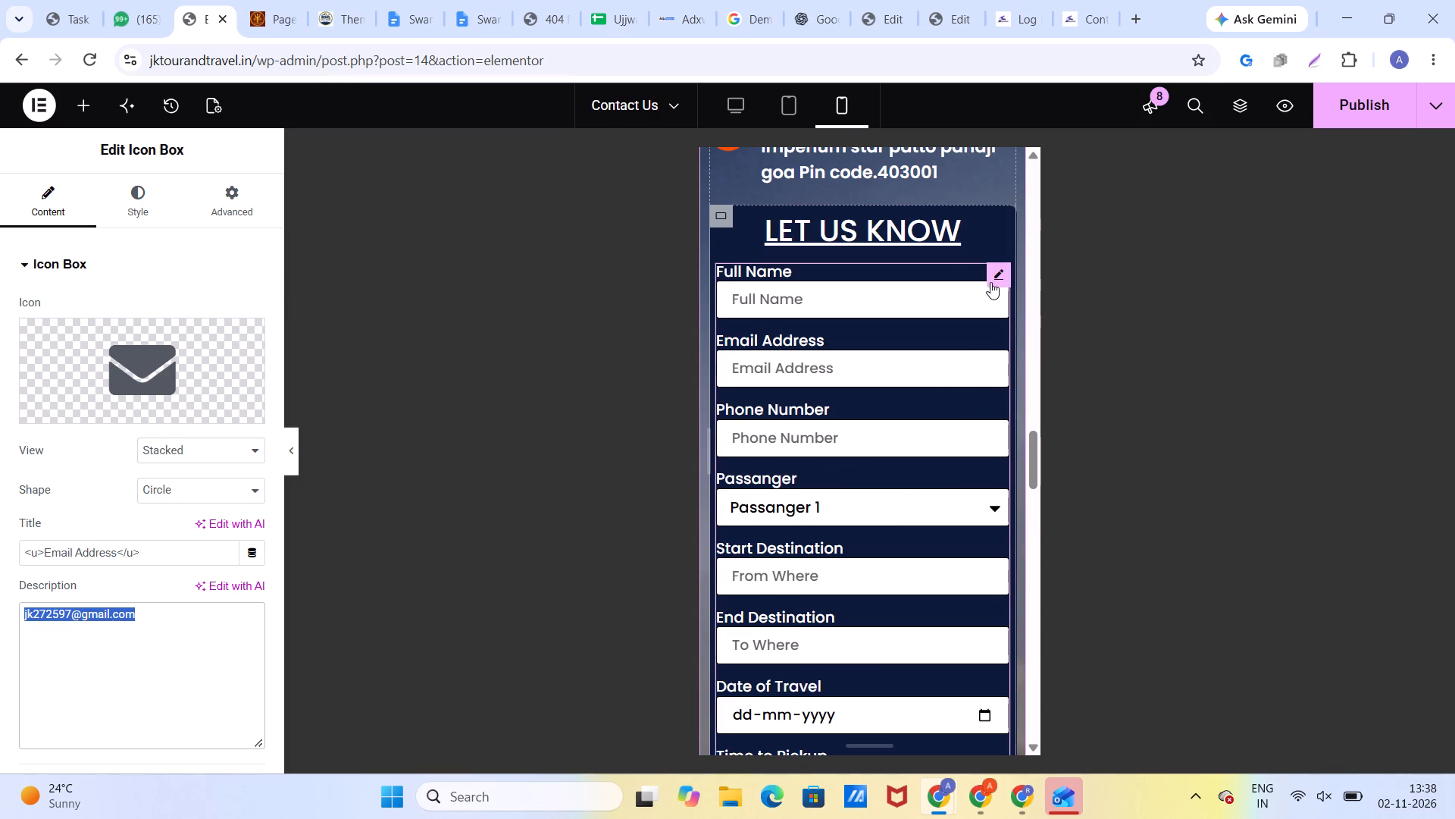
click(992, 275)
scroll(86, 581, down, 5)
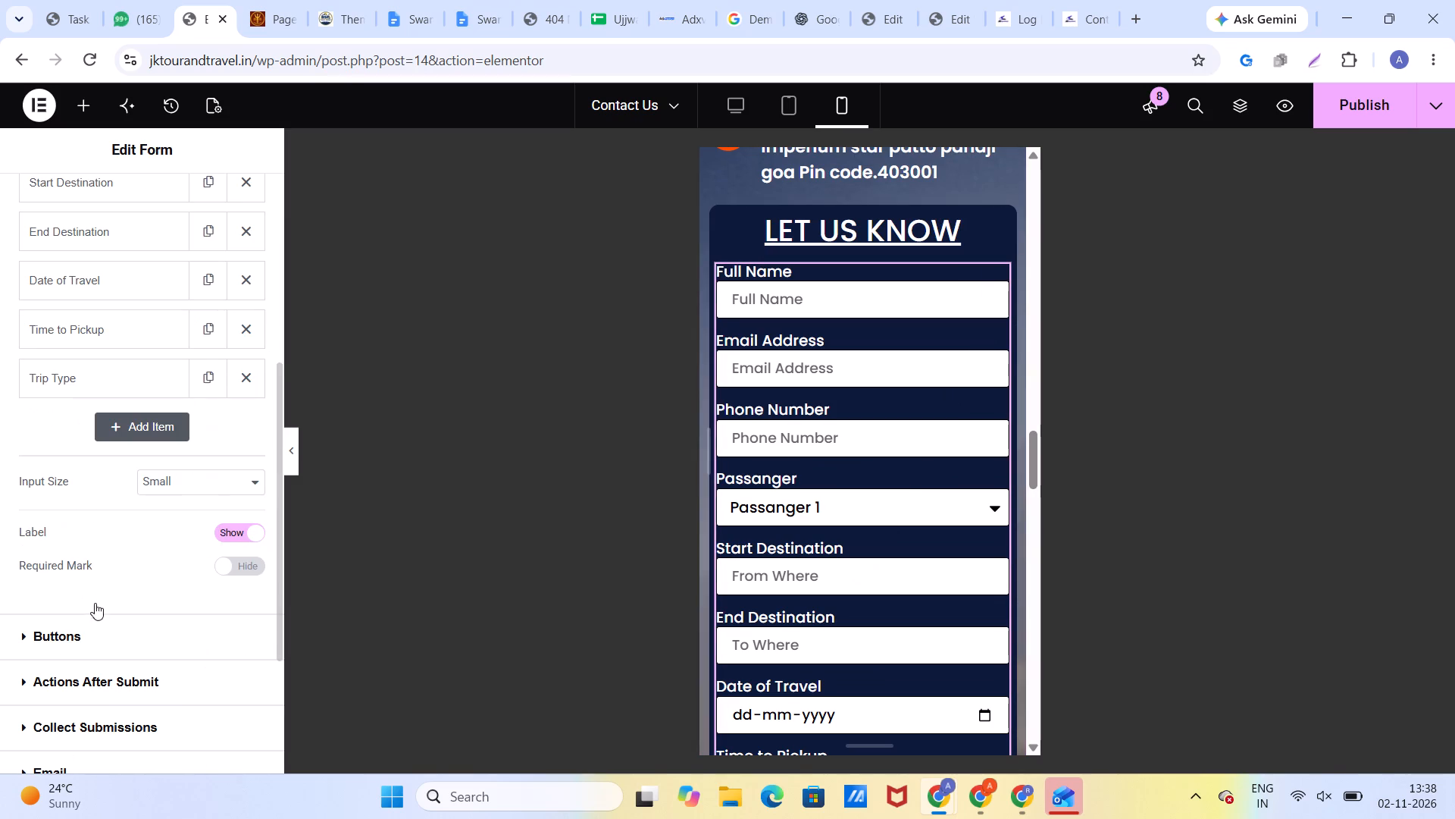
click(80, 585)
click(83, 594)
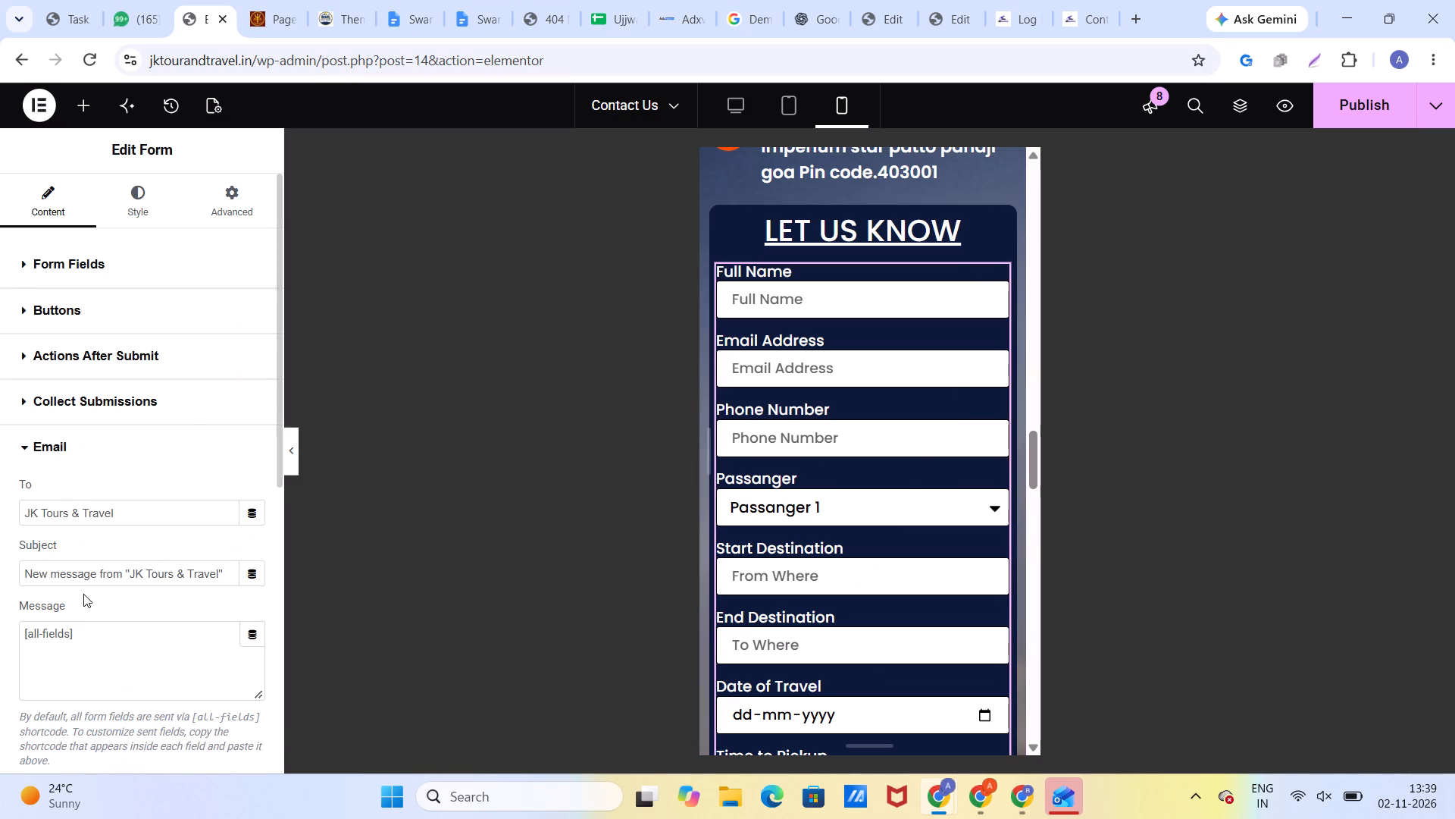
drag(130, 509, 0, 523)
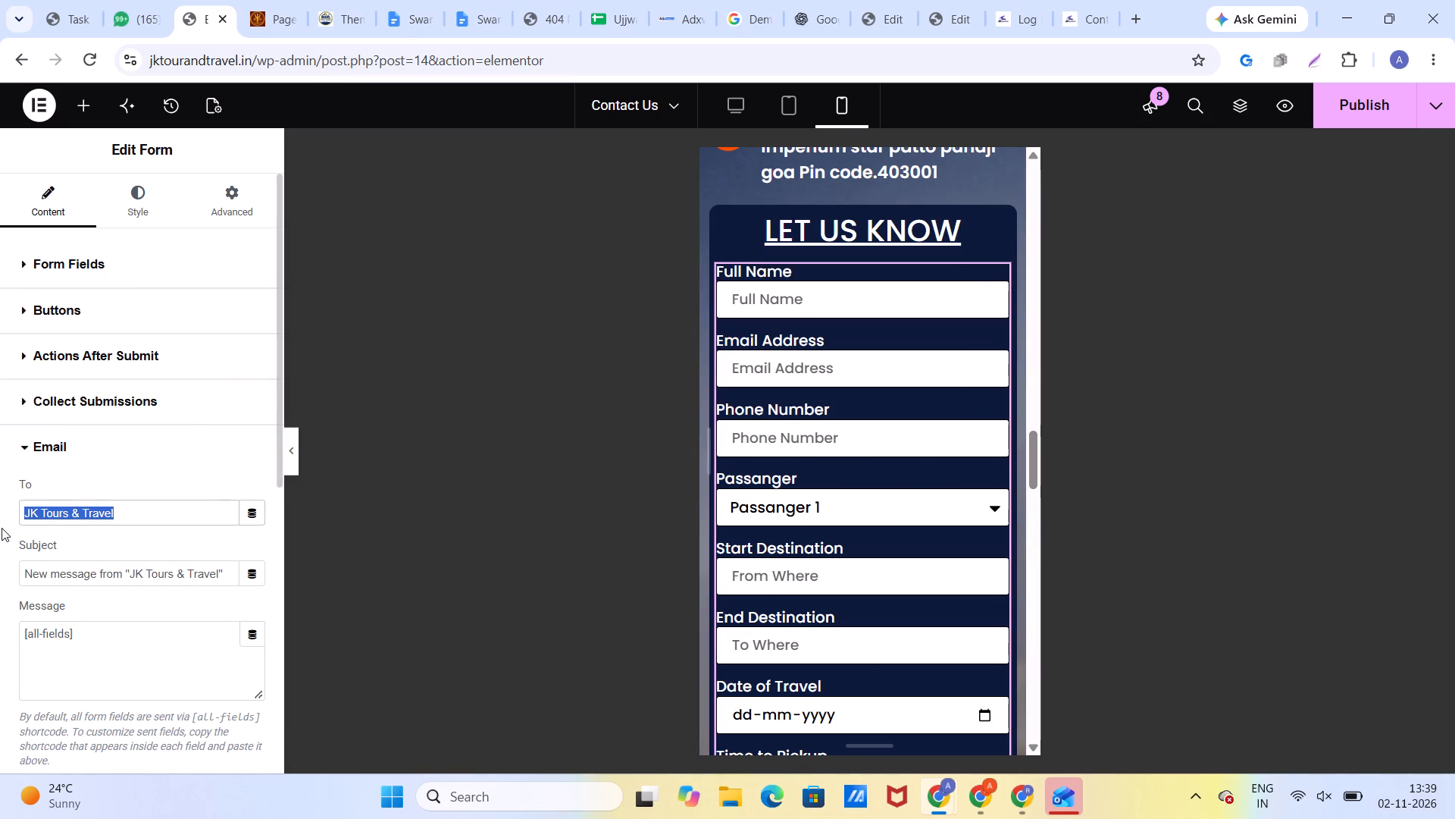
key(ctrl+v)
Set the form's From Email to the copied business email address and publish the Contact Us page.
scroll(159, 578, down, 2)
click(186, 613)
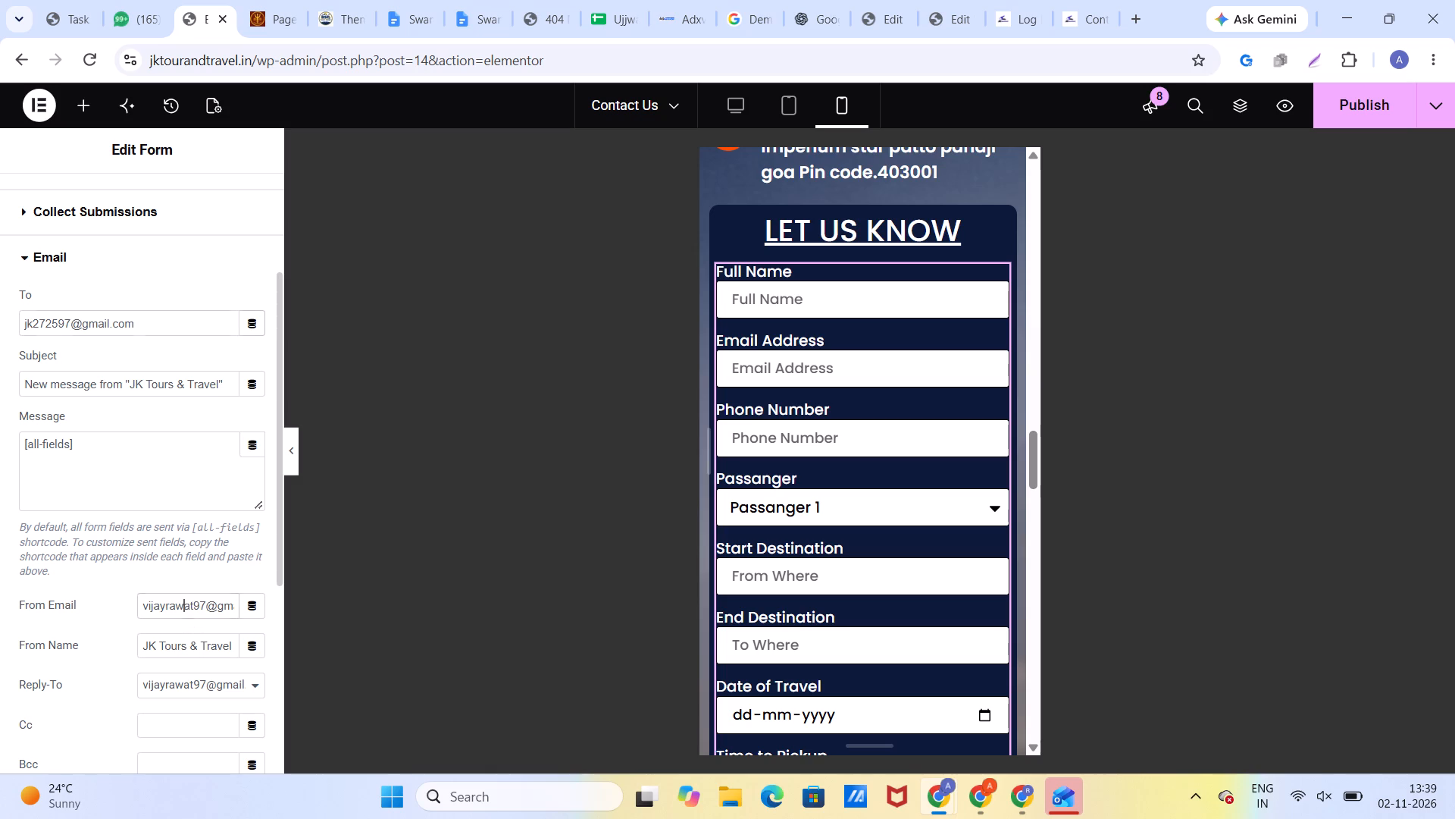
key(ctrl+a)
key(ctrl+v)
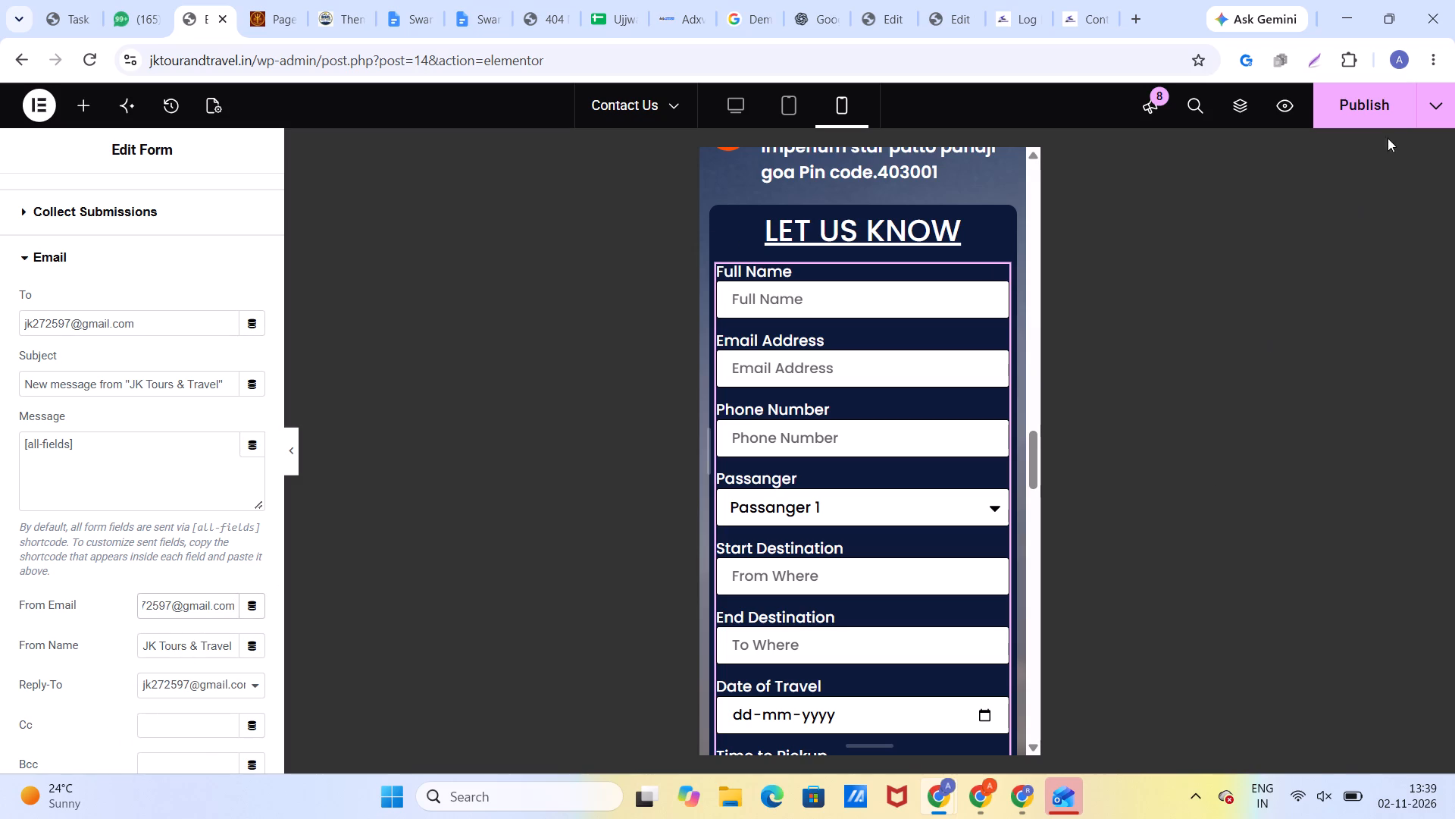
click(1358, 121)
Examine the rest of the Contact Us page in mobile view, down through the footer's links and contact details.
scroll(849, 329, up, 4)
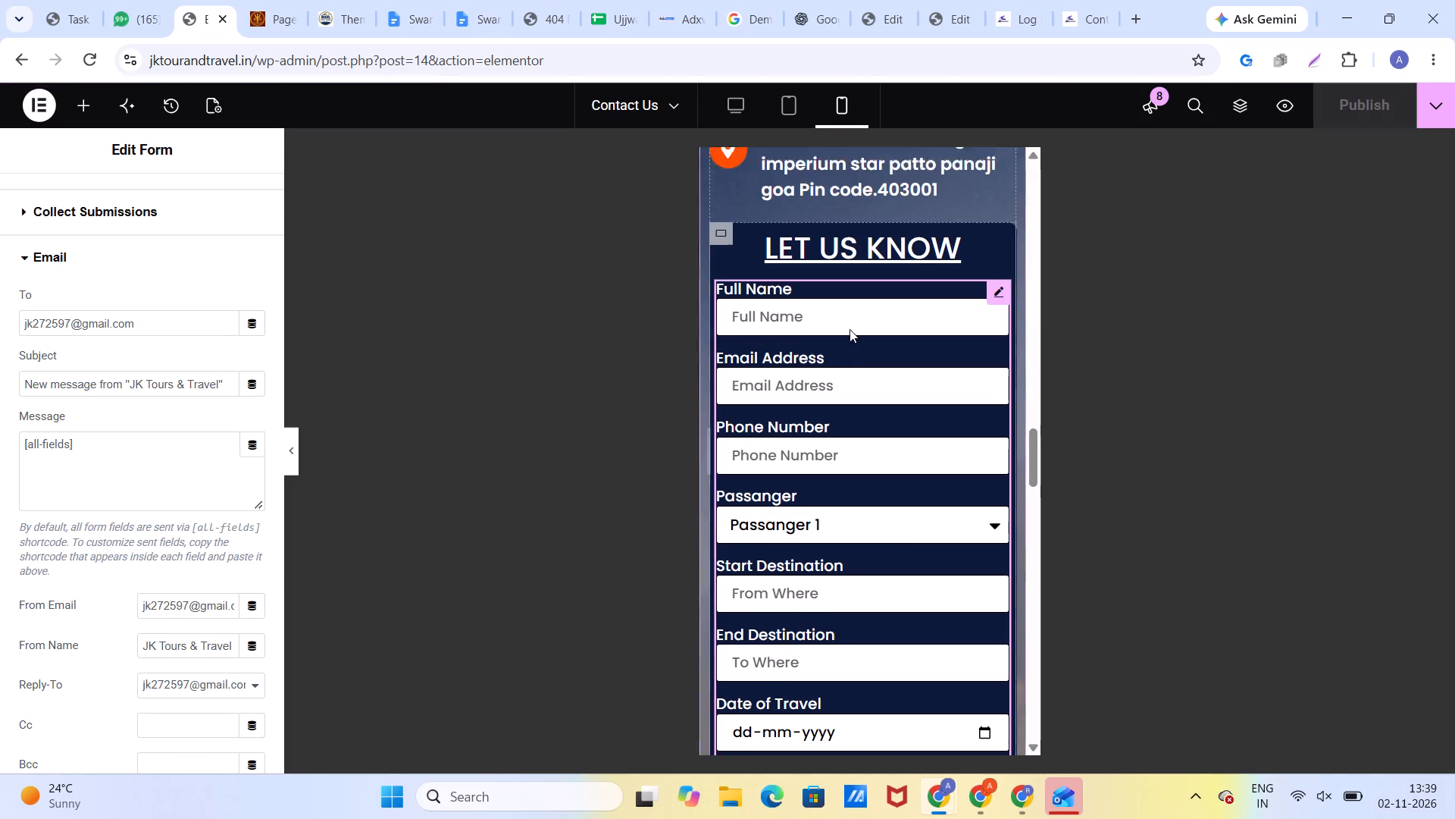
scroll(850, 329, up, 1)
scroll(850, 329, down, 19)
scroll(853, 338, up, 1)
scroll(853, 338, down, 7)
scroll(853, 338, up, 1)
scroll(853, 338, down, 2)
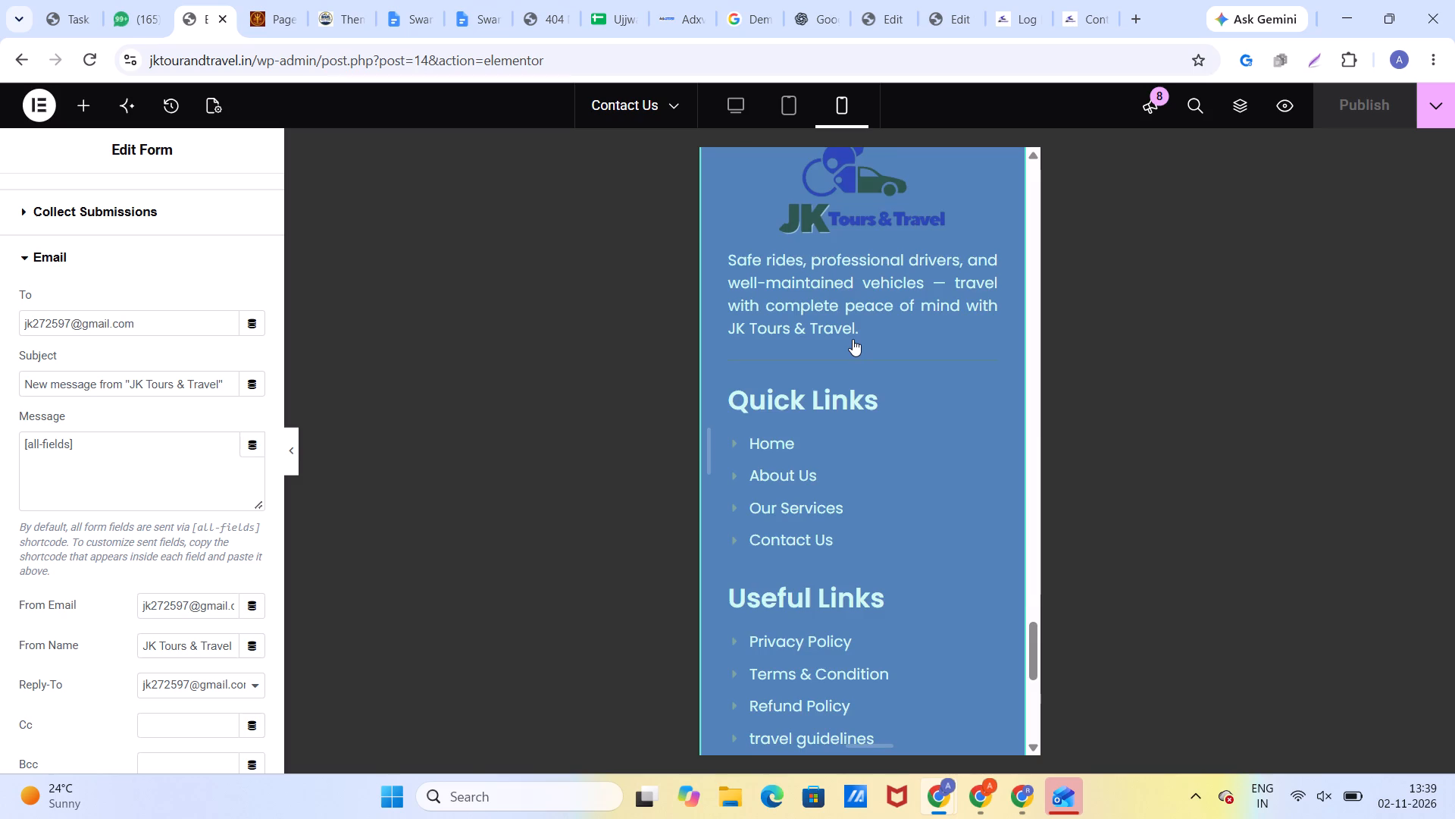
scroll(853, 339, down, 6)
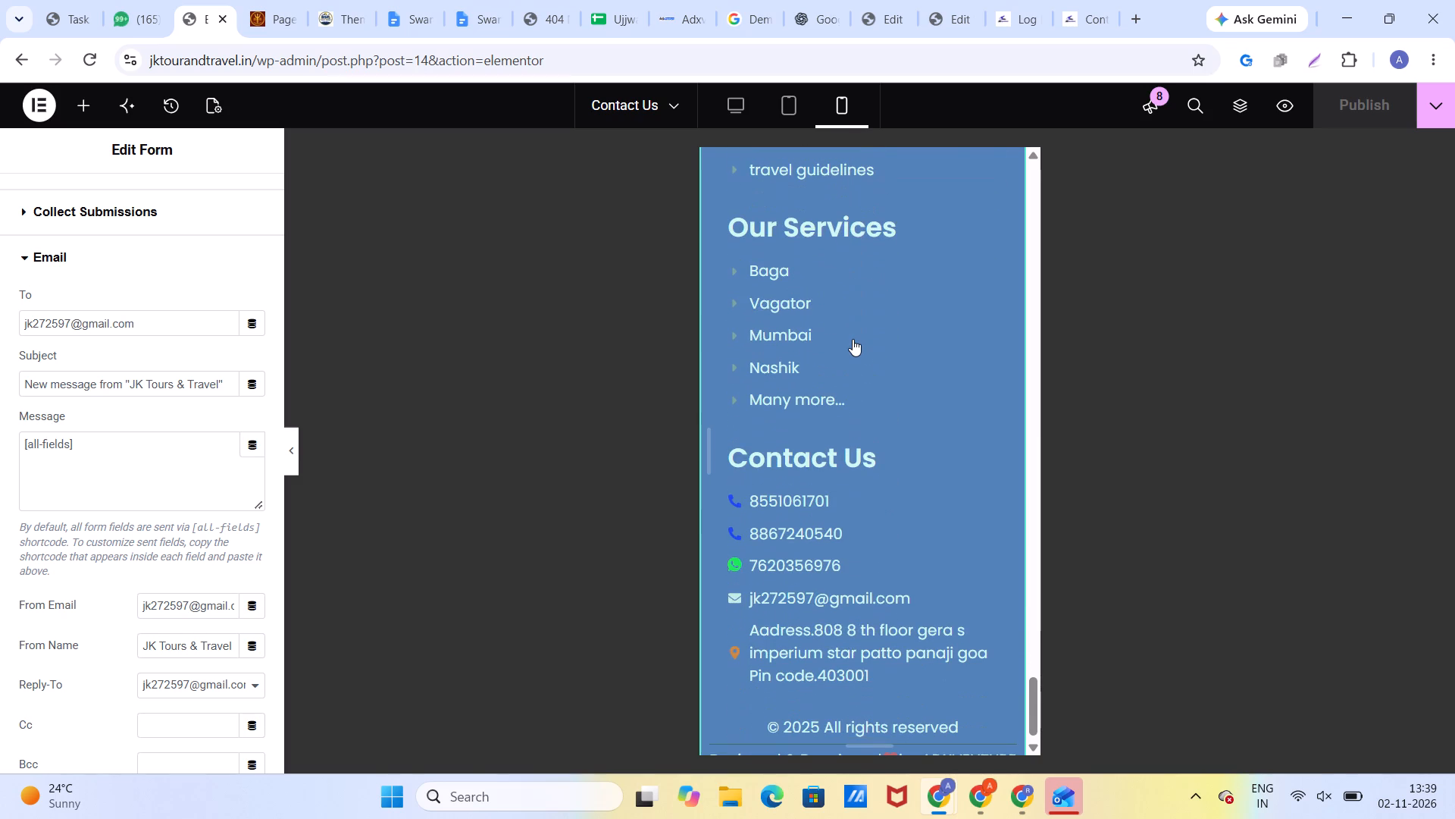
scroll(853, 339, down, 2)
Return to desktop view and open the Home page for editing.
click(727, 107)
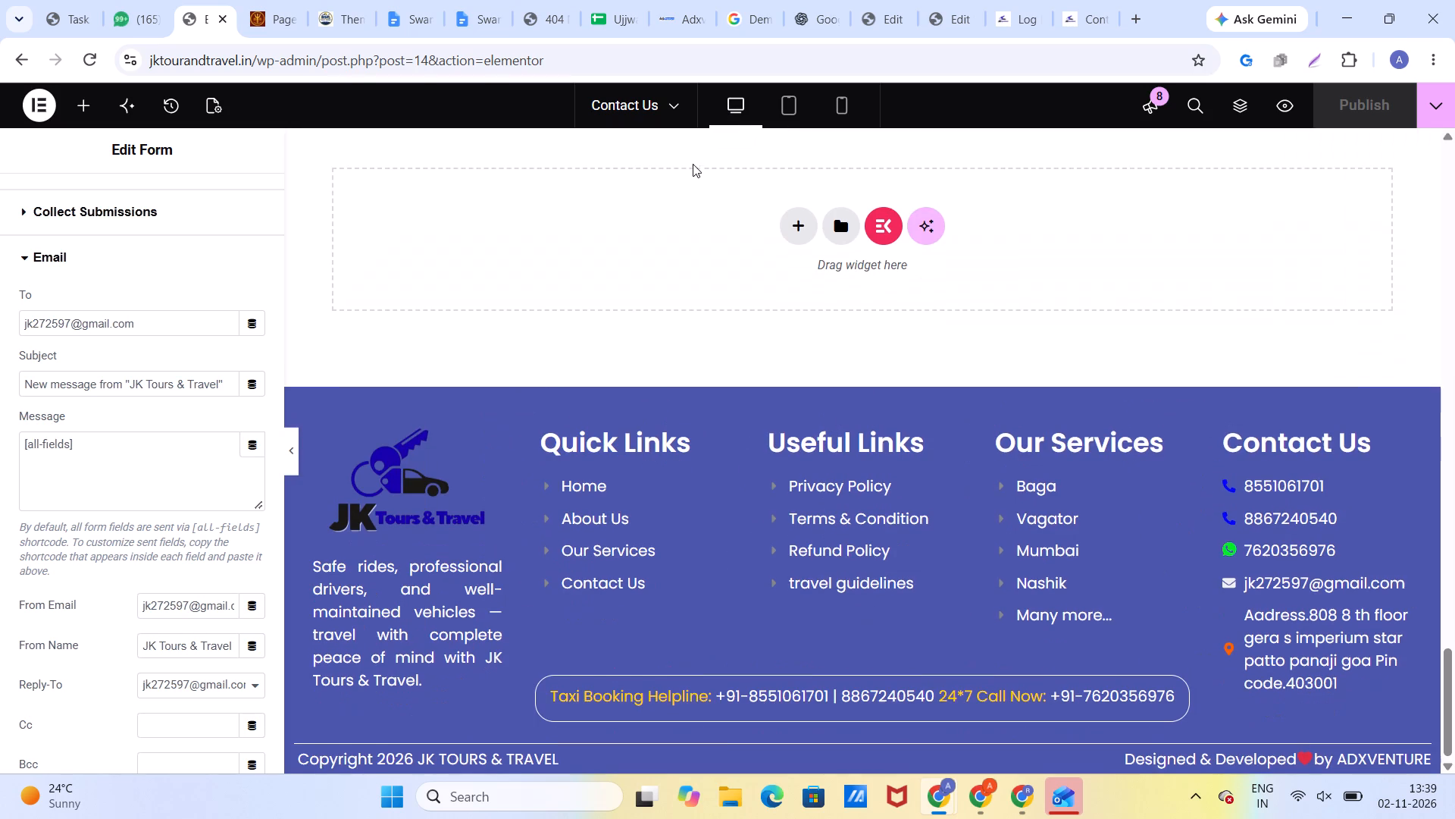
click(658, 108)
click(646, 186)
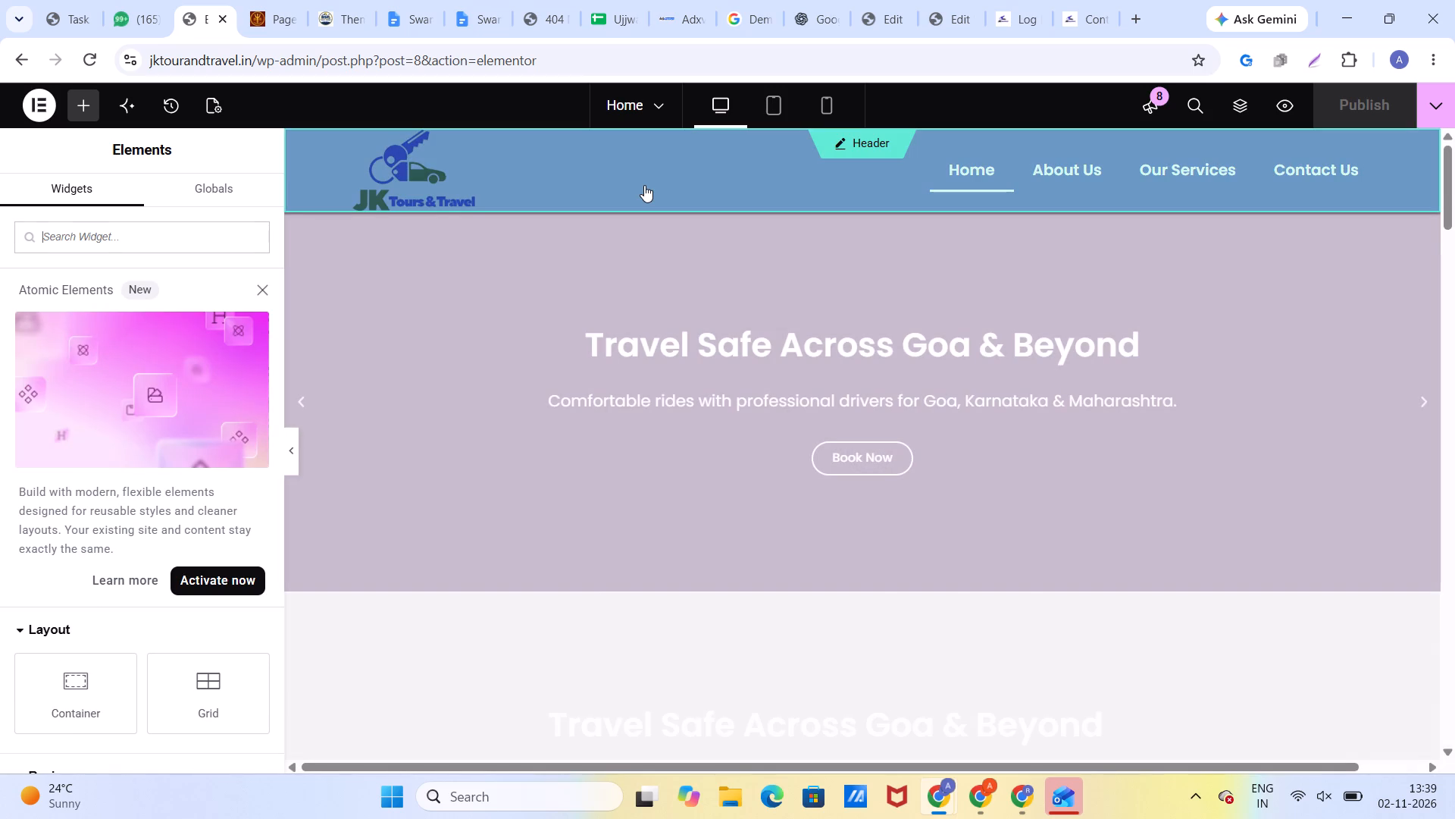
In the Home page booking form's email settings, replace the business name inside the Subject's quotes with "JK Tours & Travel".
scroll(953, 421, down, 5)
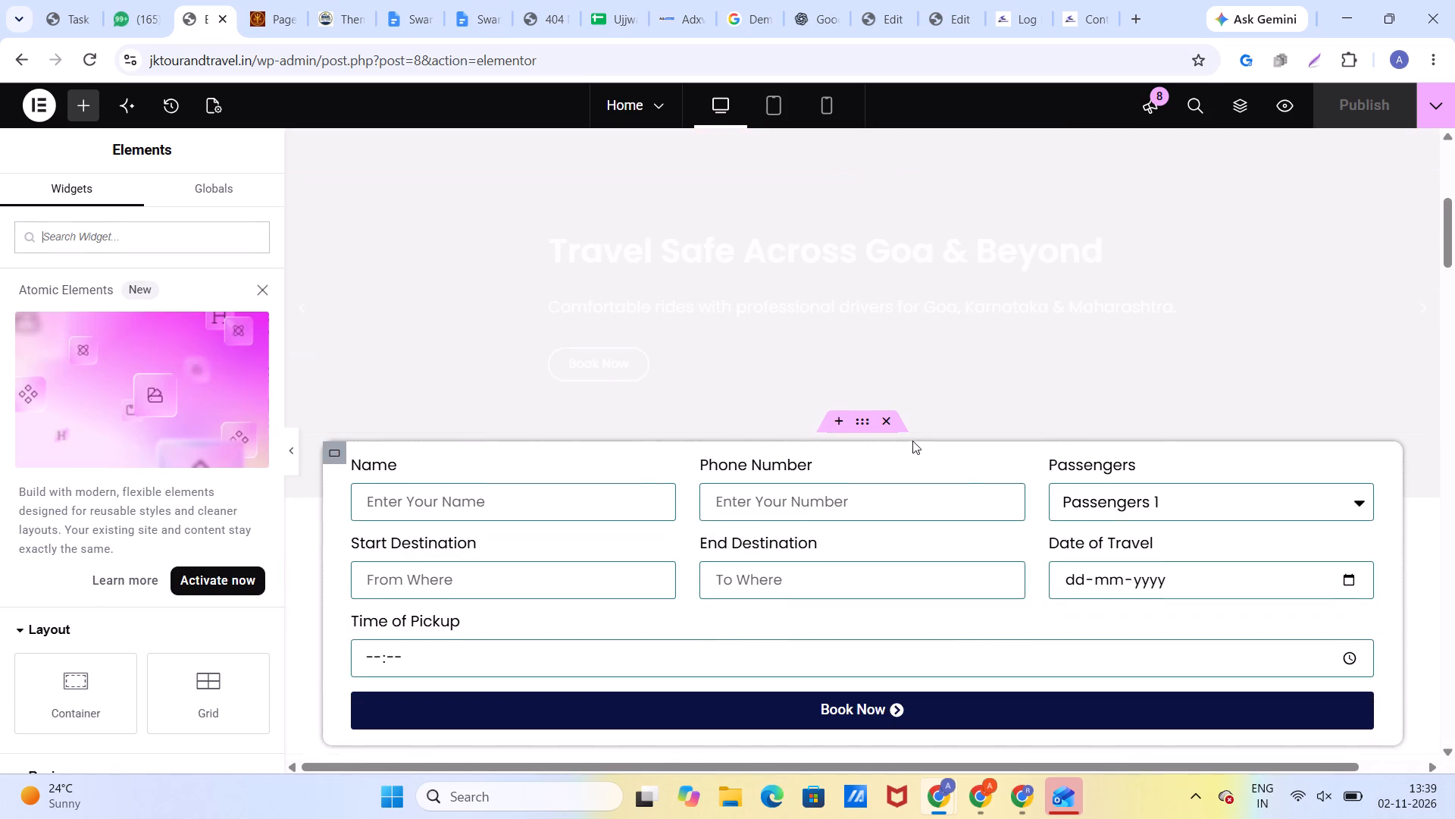
scroll(912, 441, down, 1)
click(1353, 373)
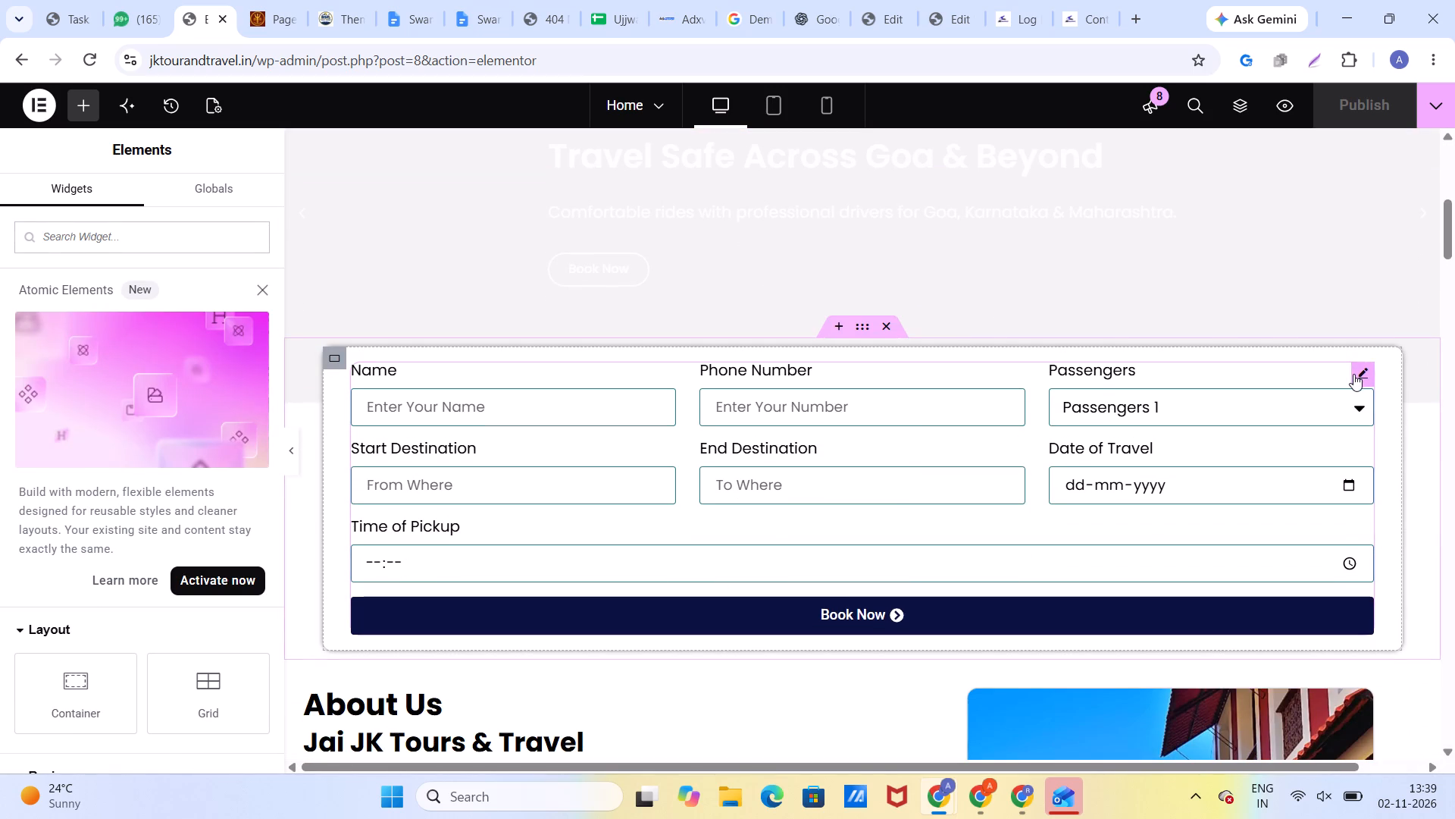
scroll(124, 451, down, 4)
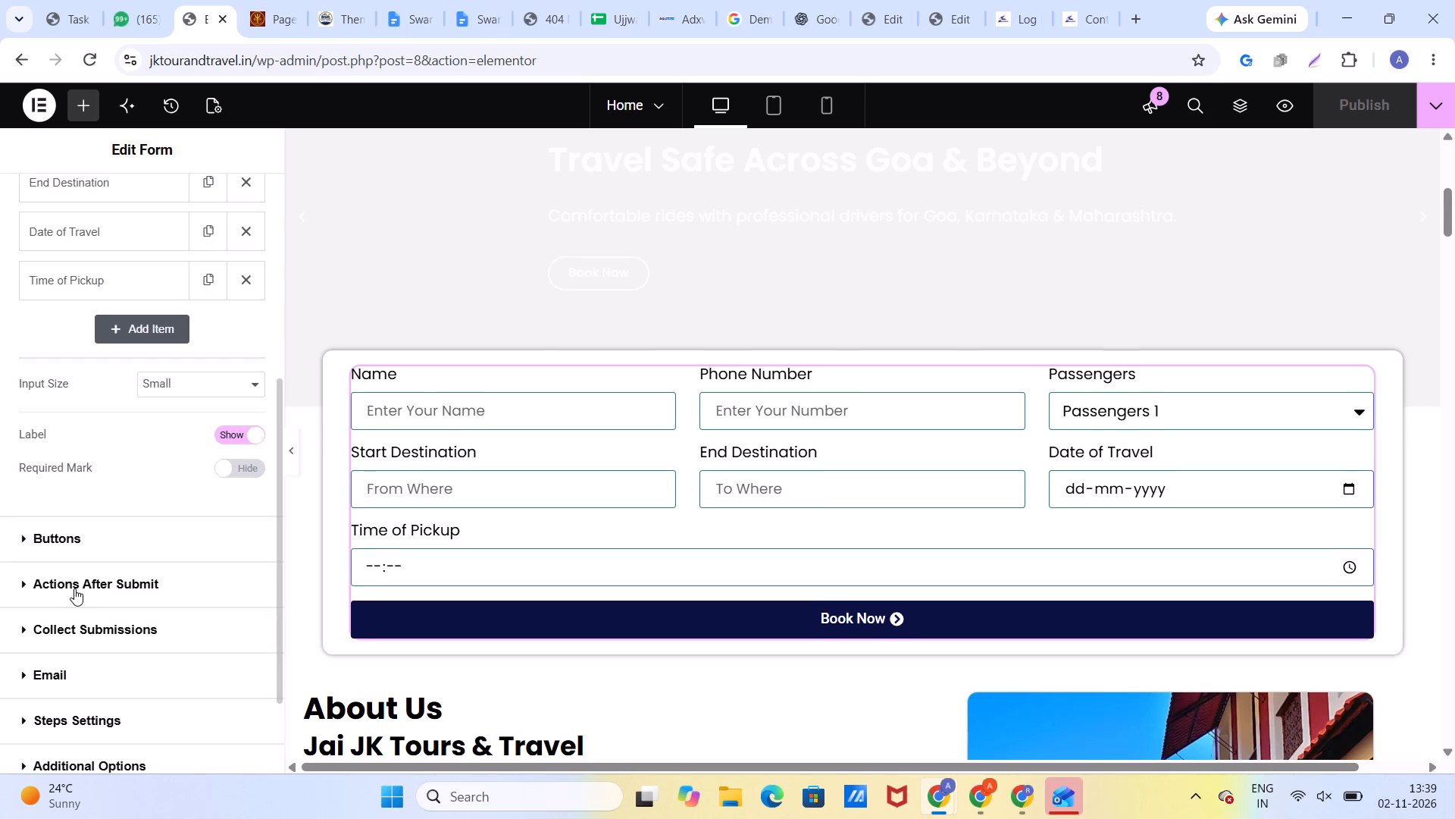
click(74, 588)
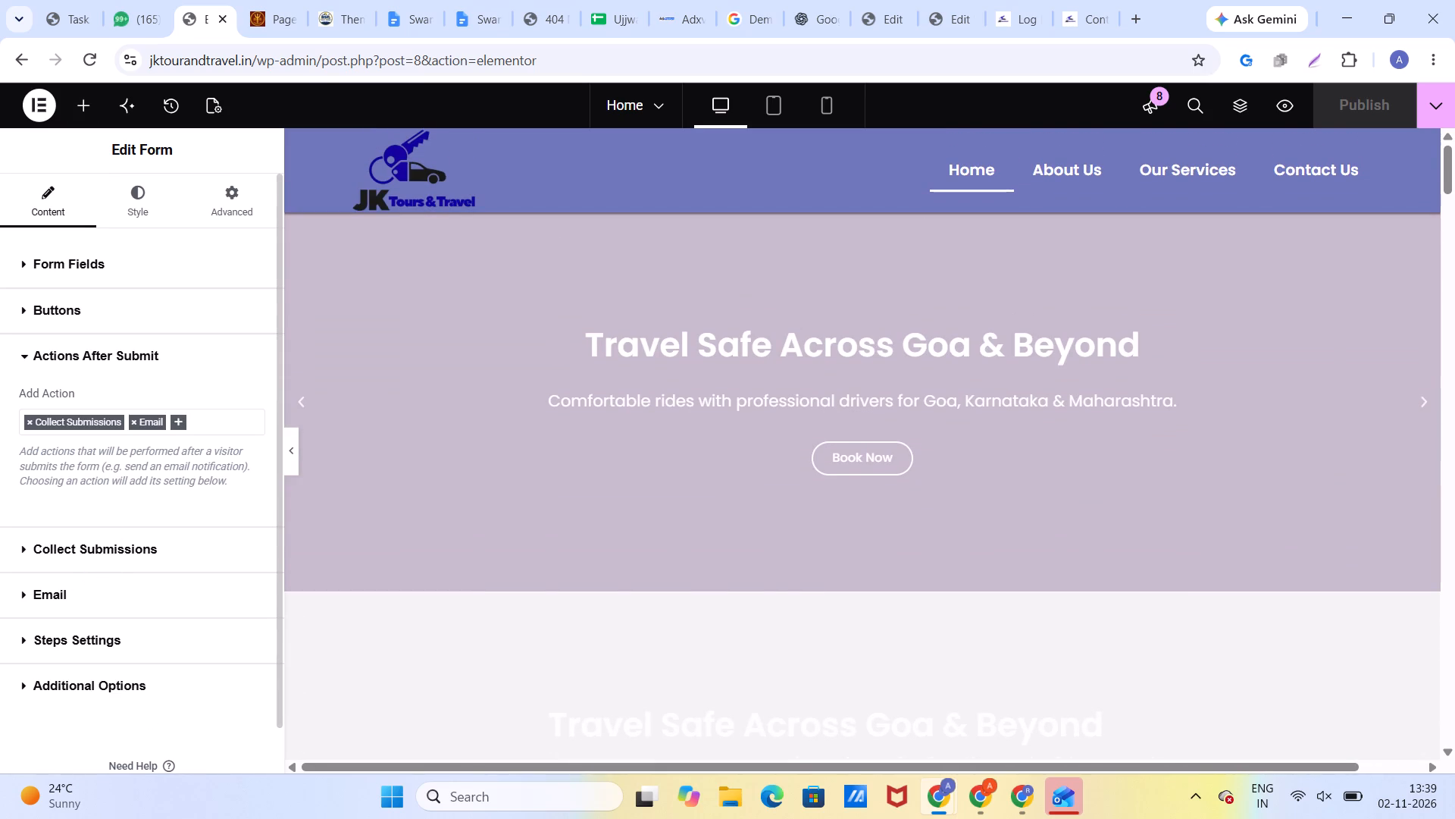
click(105, 589)
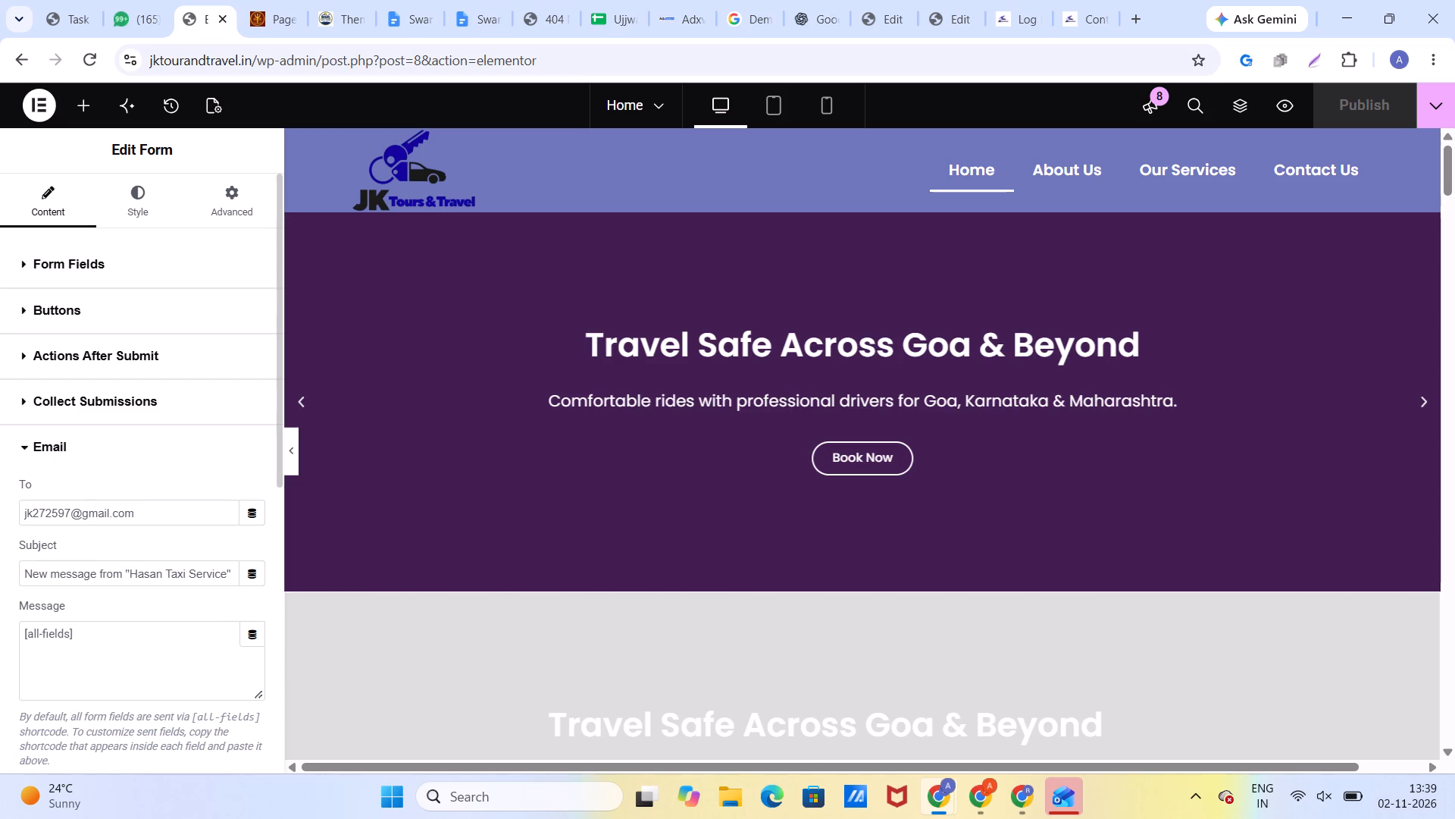
drag(226, 573, 131, 566)
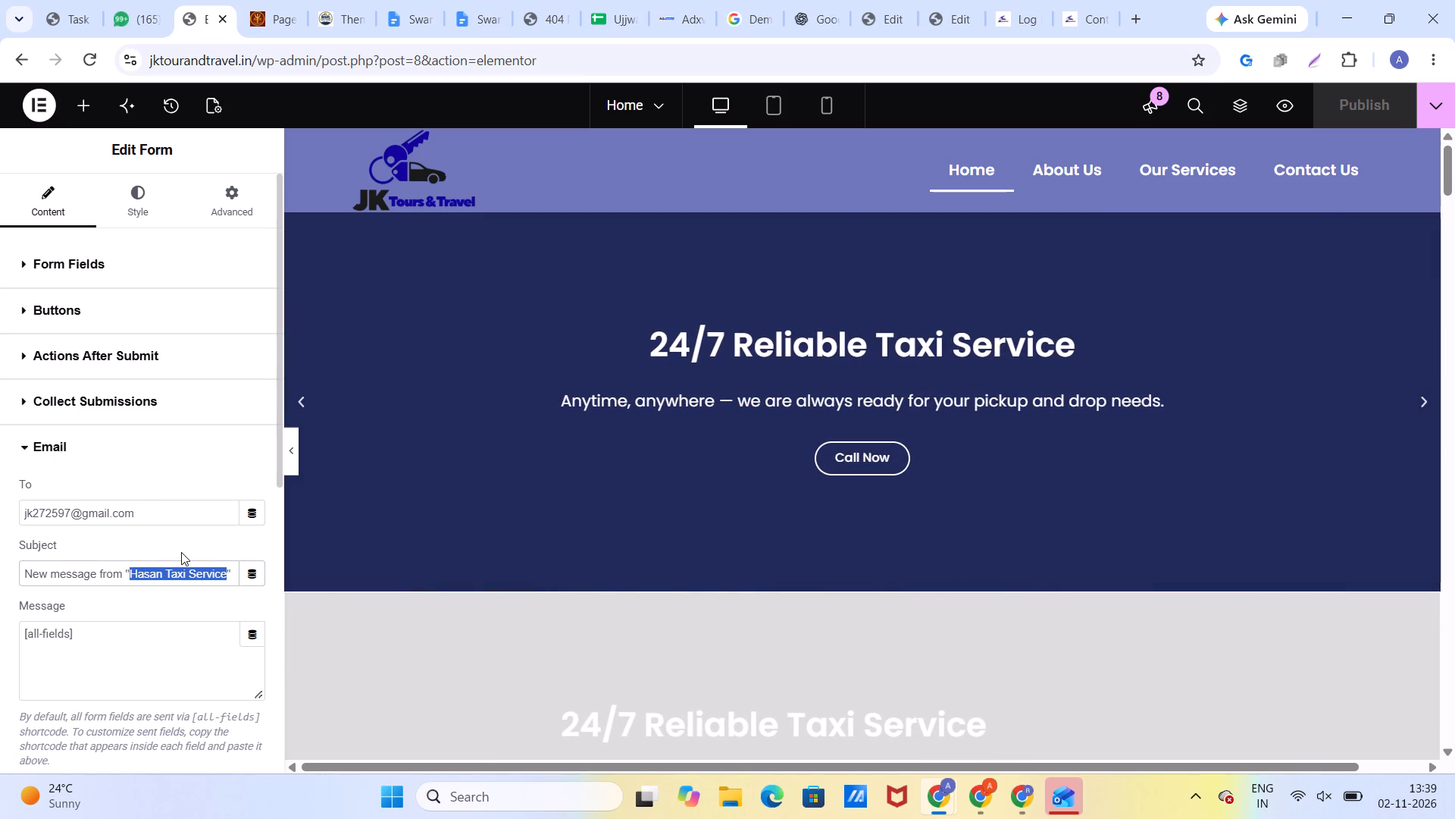
text(JK Tour)
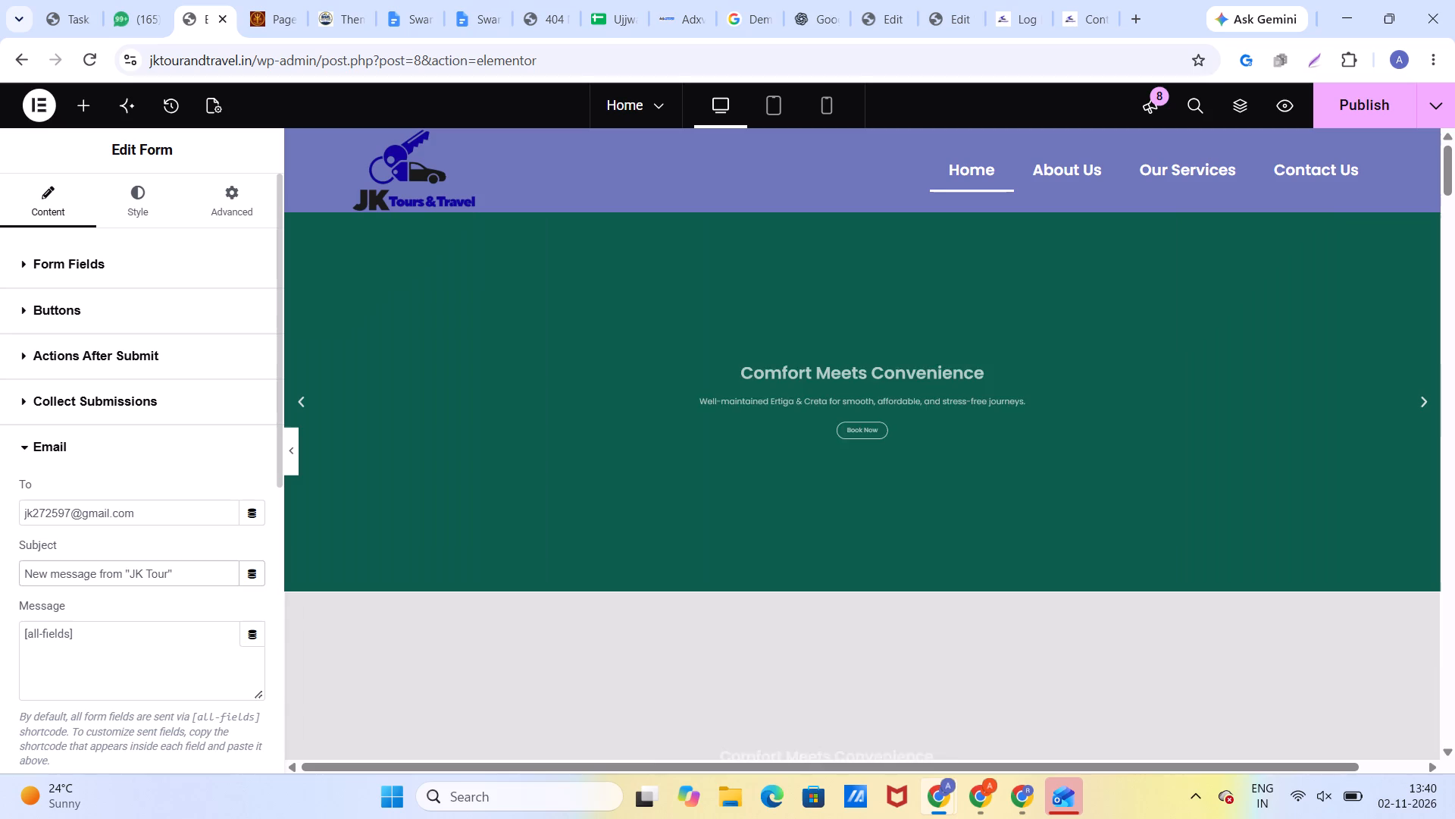
text(s)
key(space)
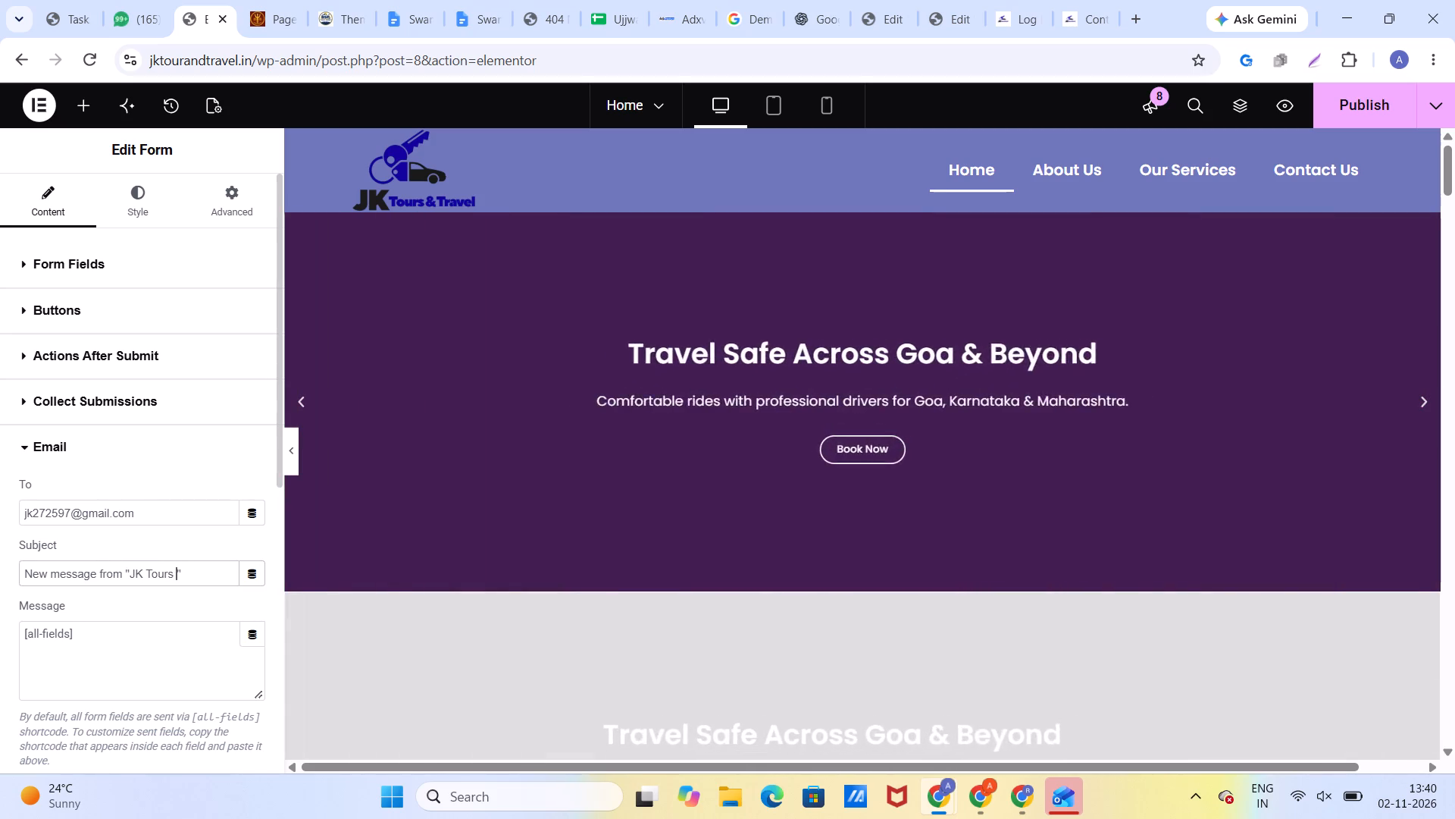
text(& Travel)
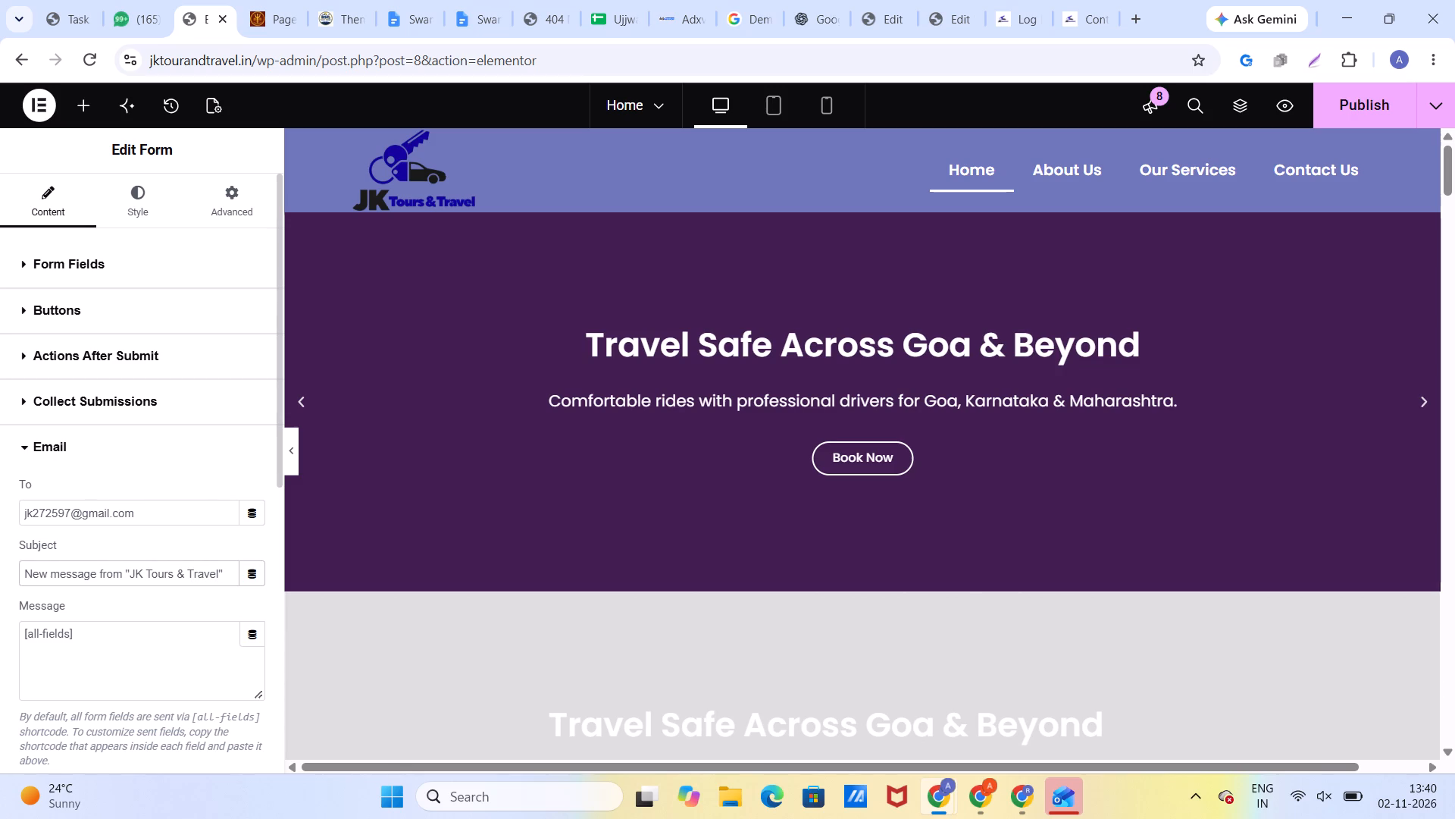
Set the booking form's From Name to "JK Tours & Travel", copied from the Subject, and publish the Home page.
scroll(183, 578, down, 2)
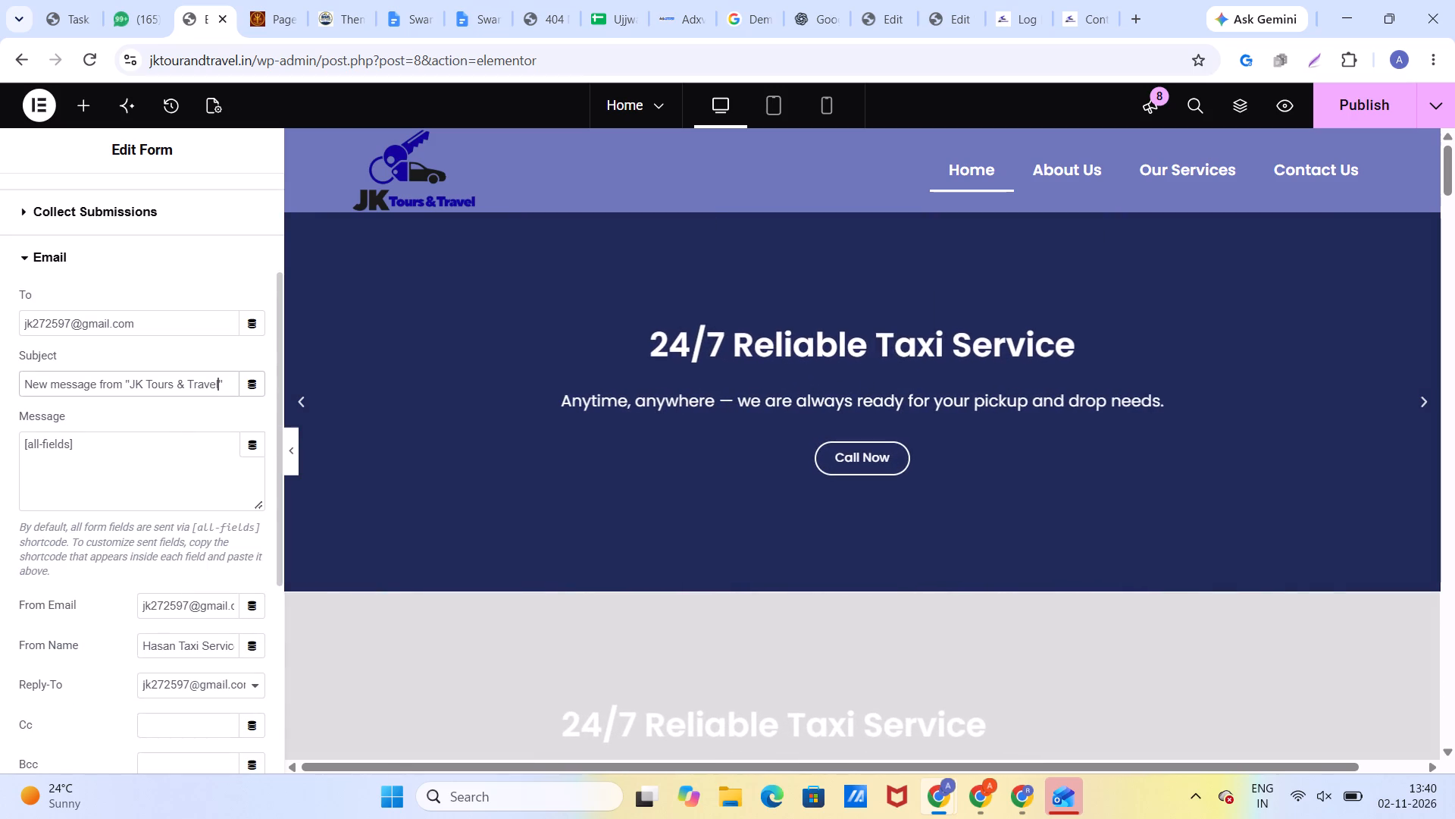
drag(218, 383, 171, 385)
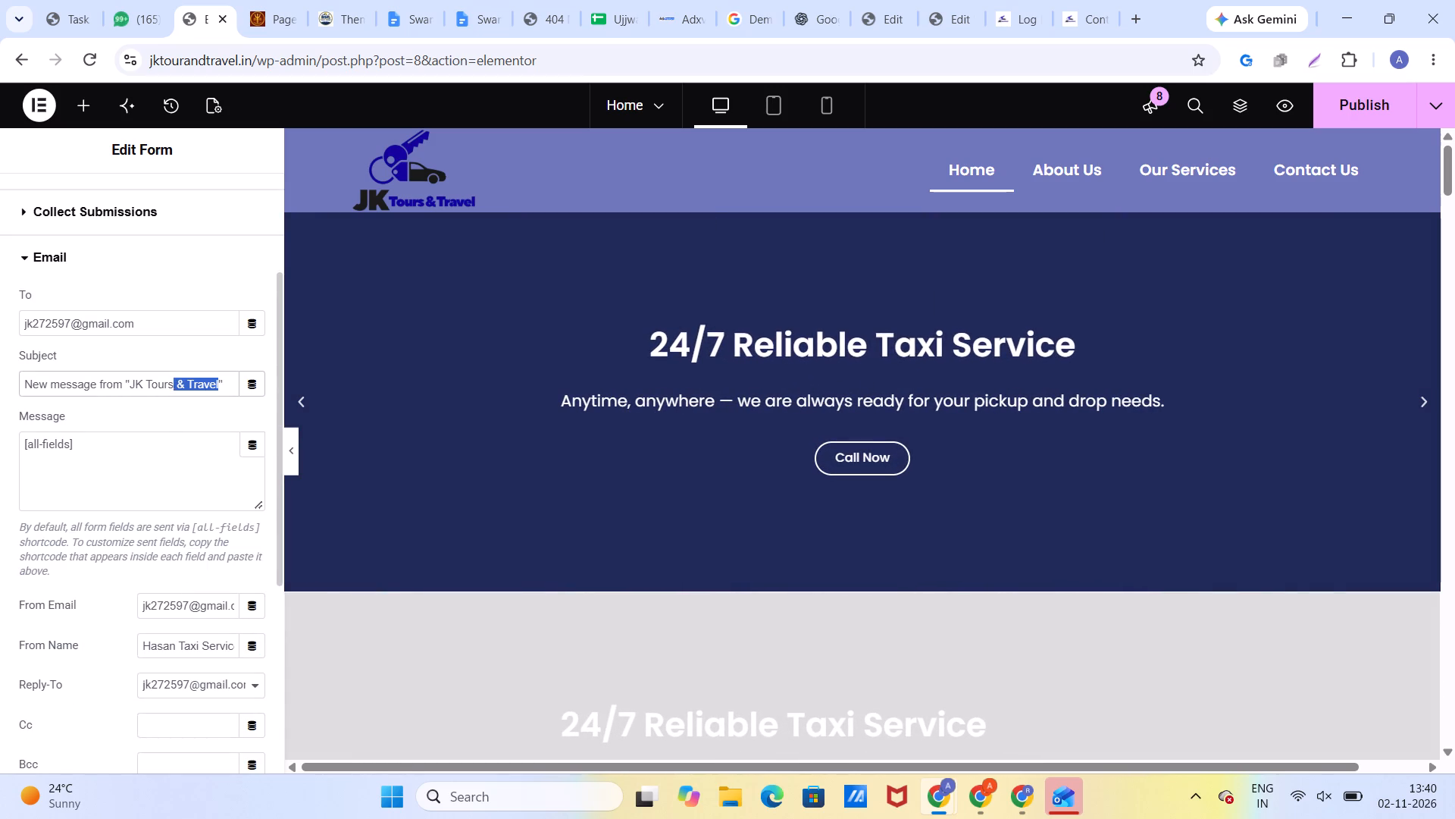
drag(171, 385, 130, 376)
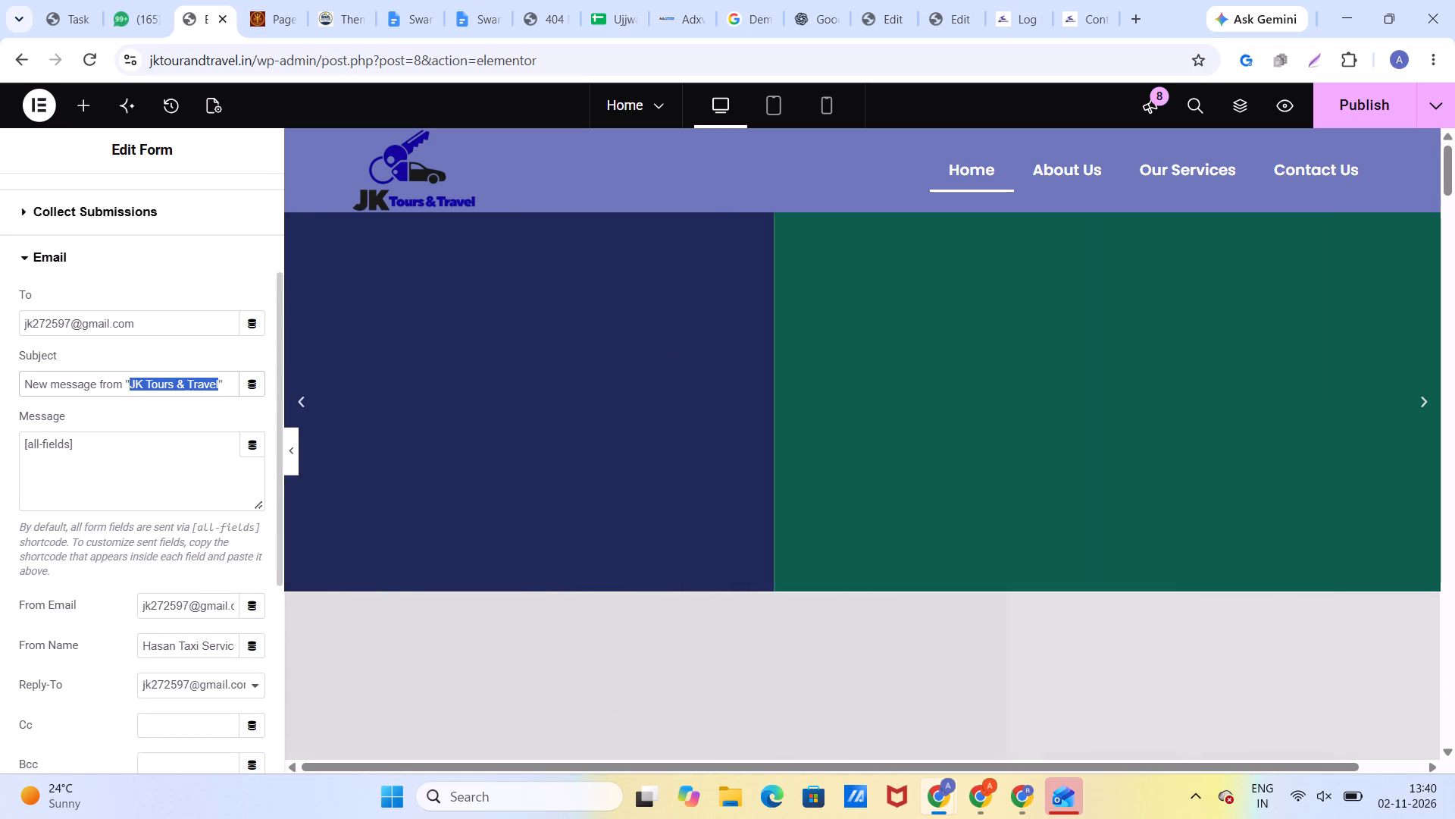
key(ctrl+c)
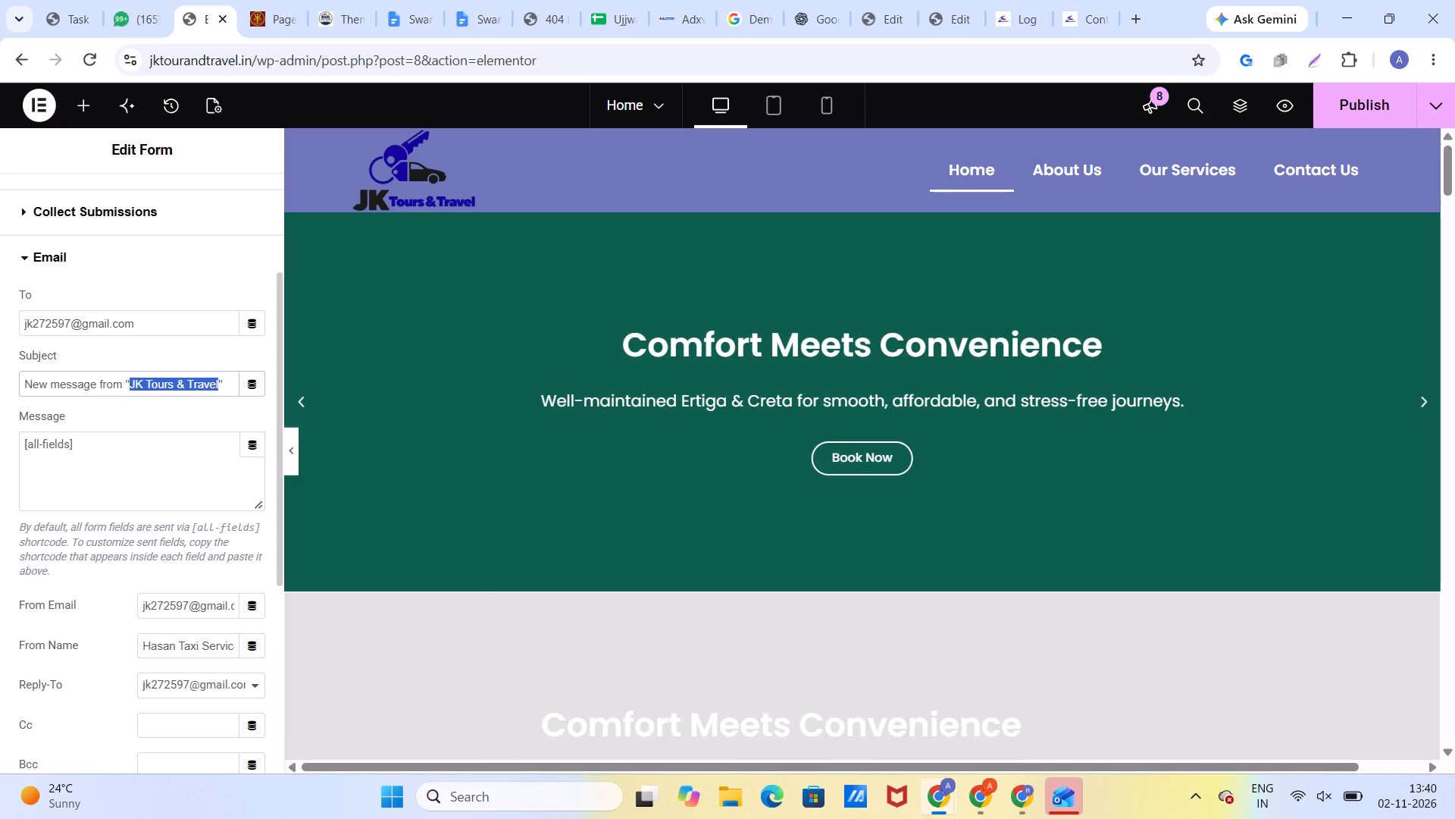
click(197, 647)
key(ctrl+a)
key(ctrl+v)
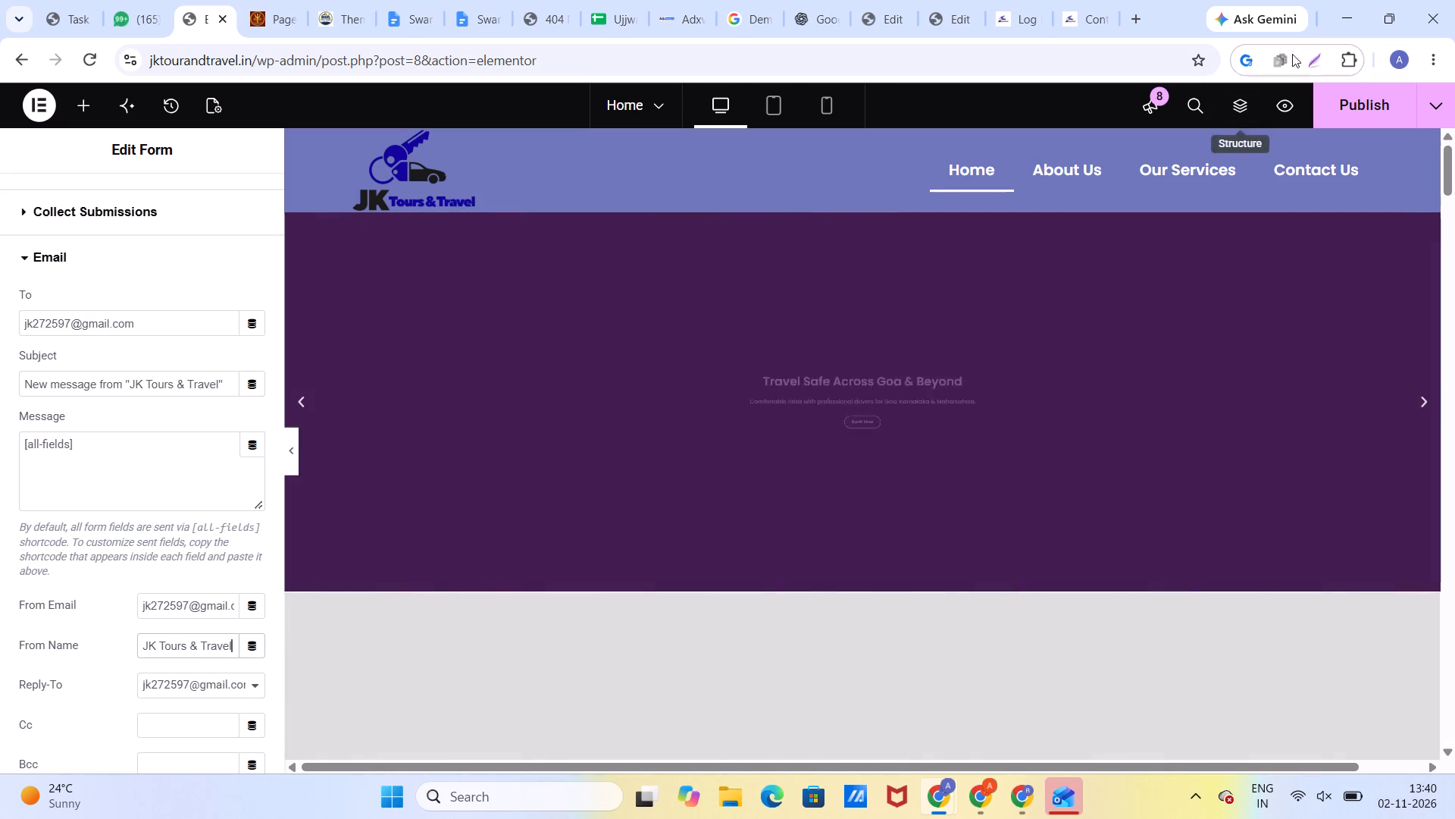
click(1341, 98)
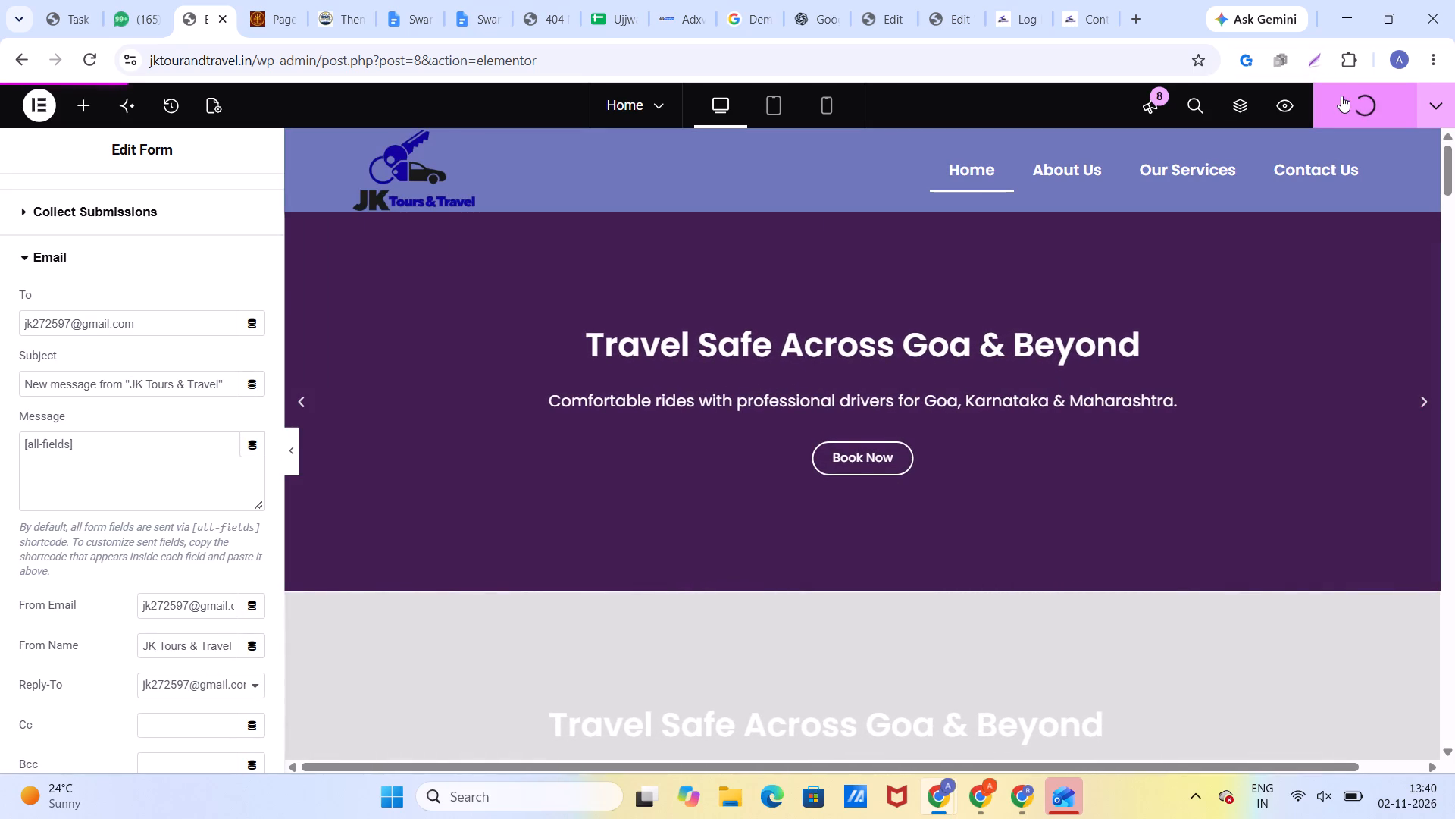
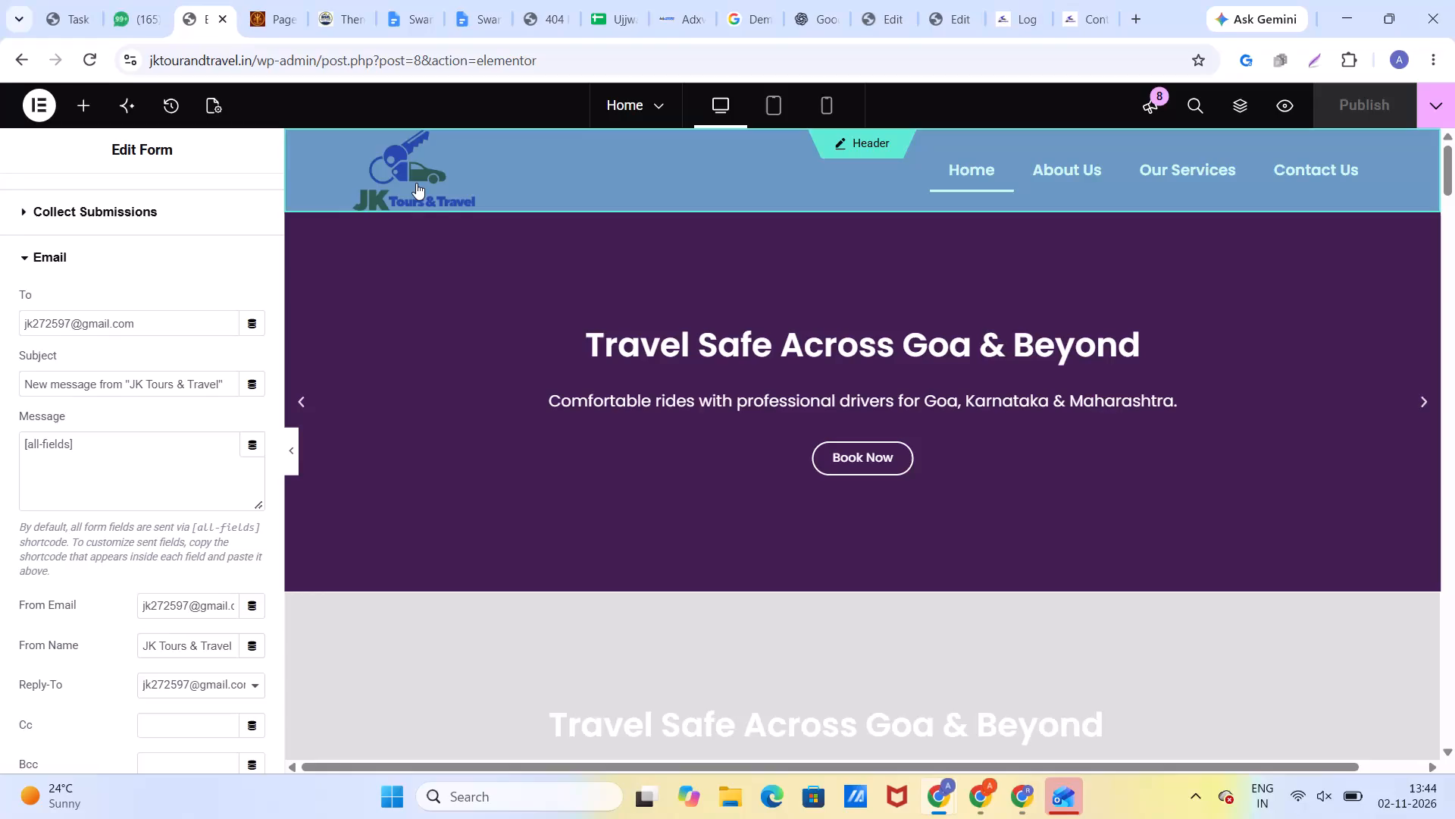
Open the header template for editing, clear the desktop logo image's custom link URL, and publish the header.
click(416, 183)
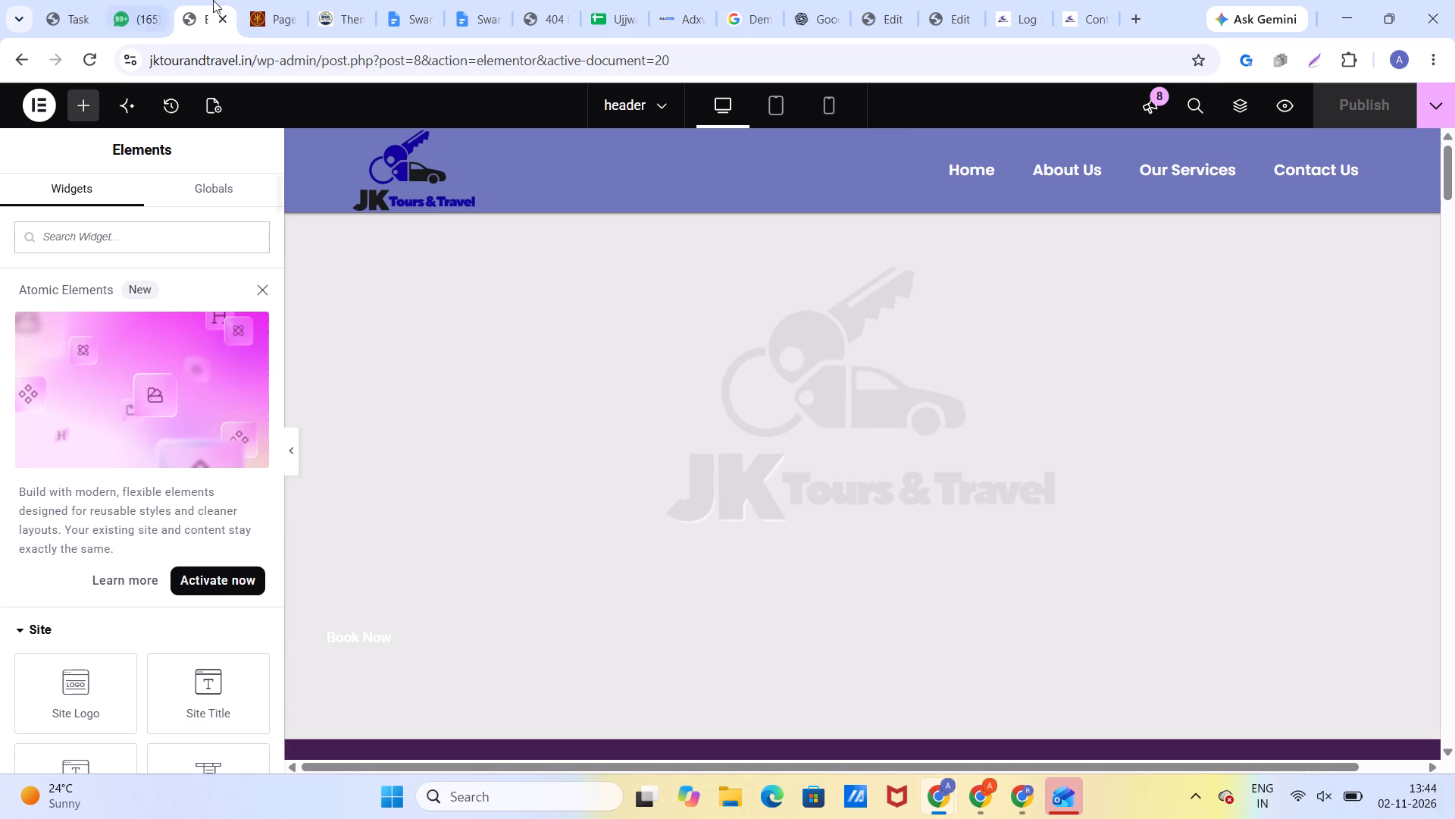
click(410, 177)
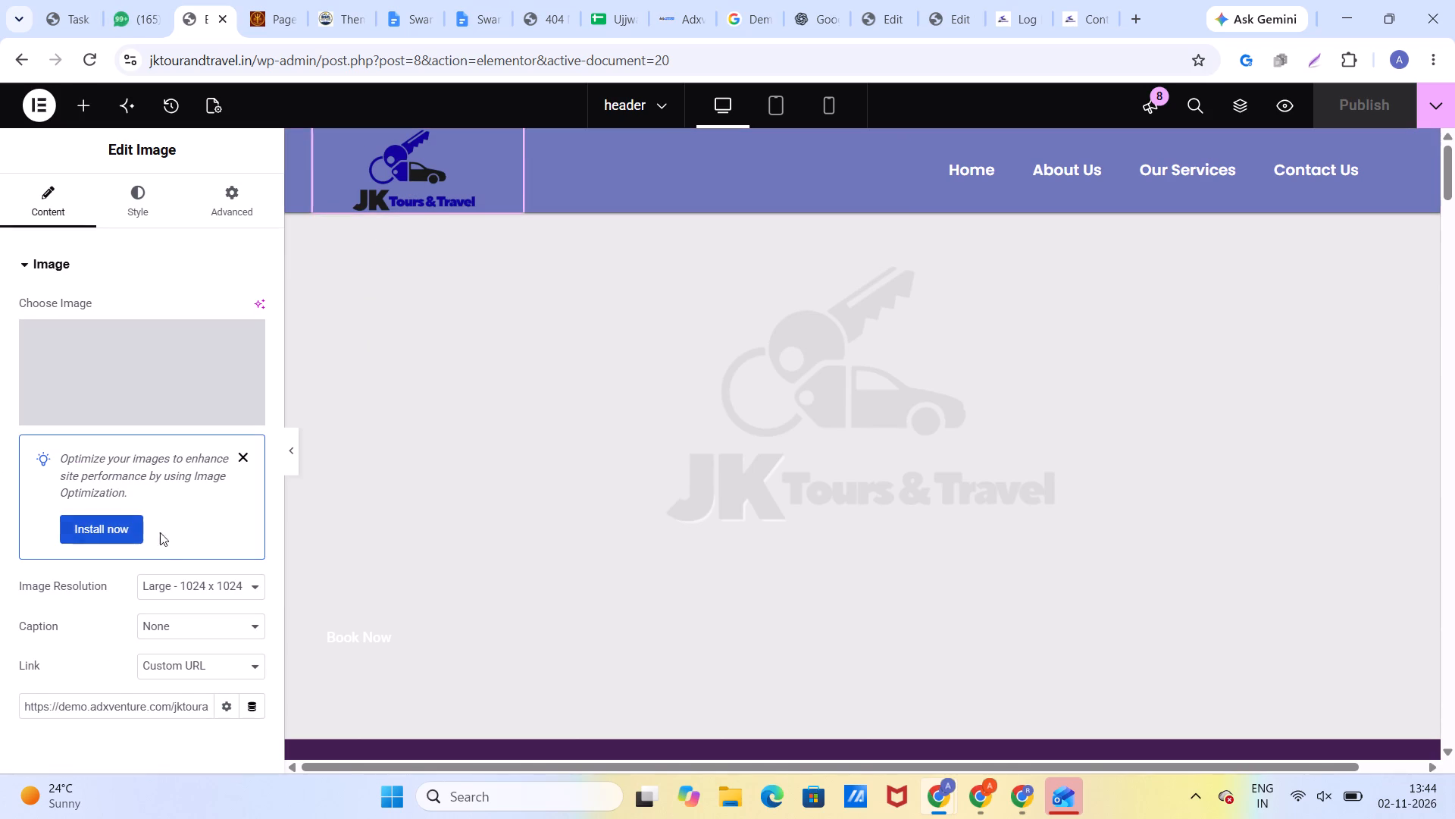
click(164, 704)
key(ctrl+a)
key(BackSpace)
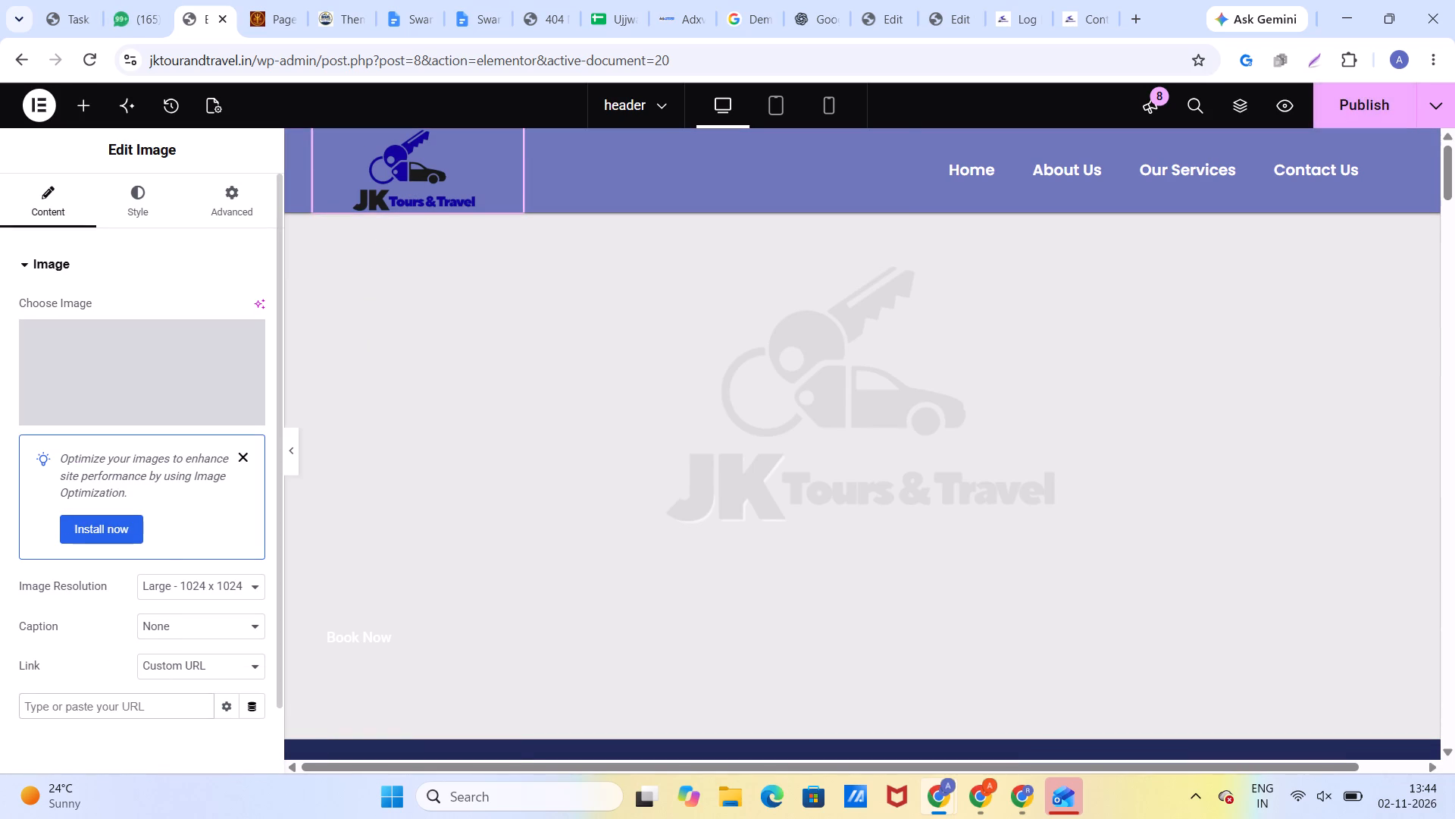
click(1366, 107)
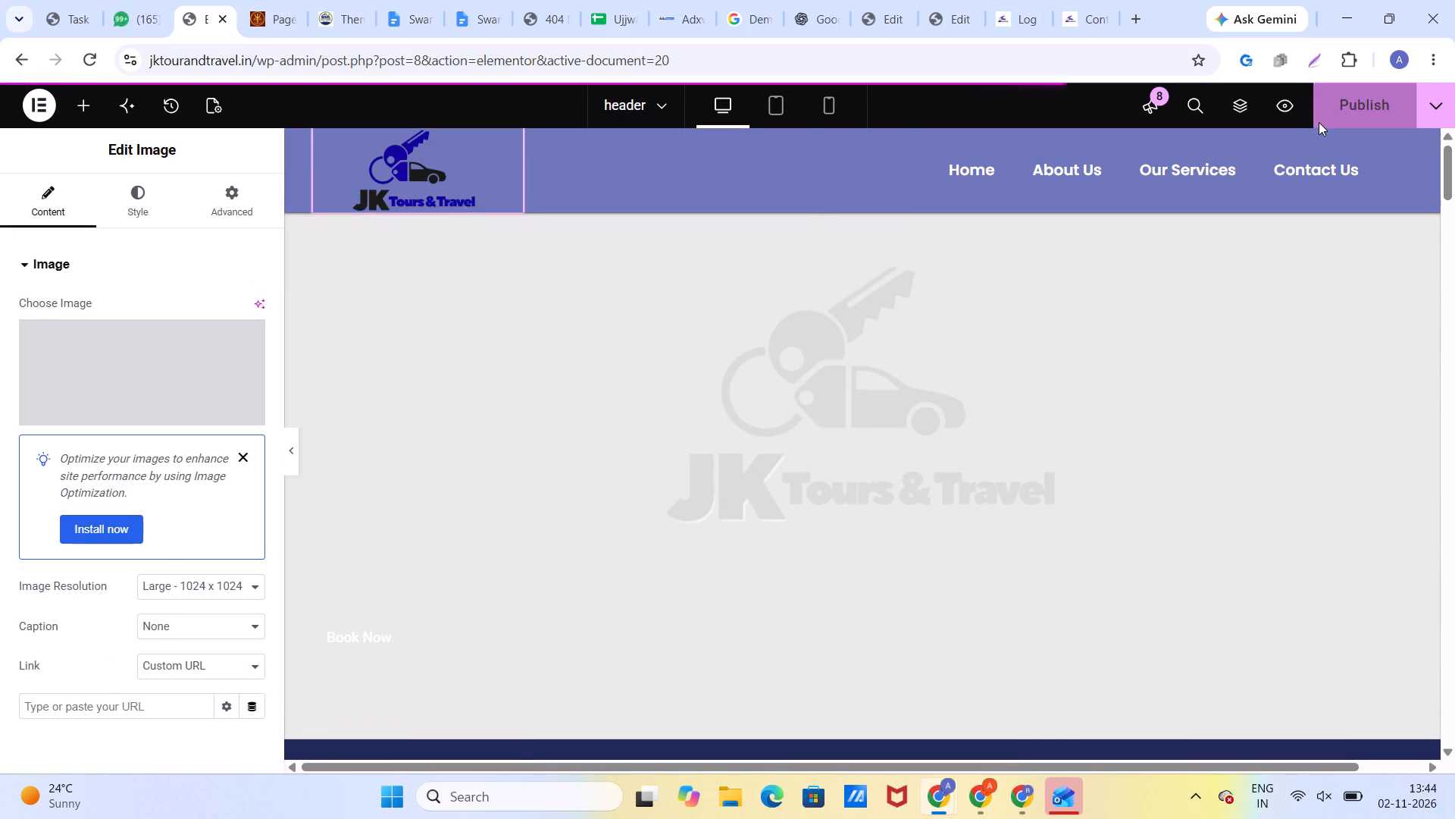
In mobile portrait view, clear the custom link URL of the header logo beside Book Now and publish the header.
click(825, 97)
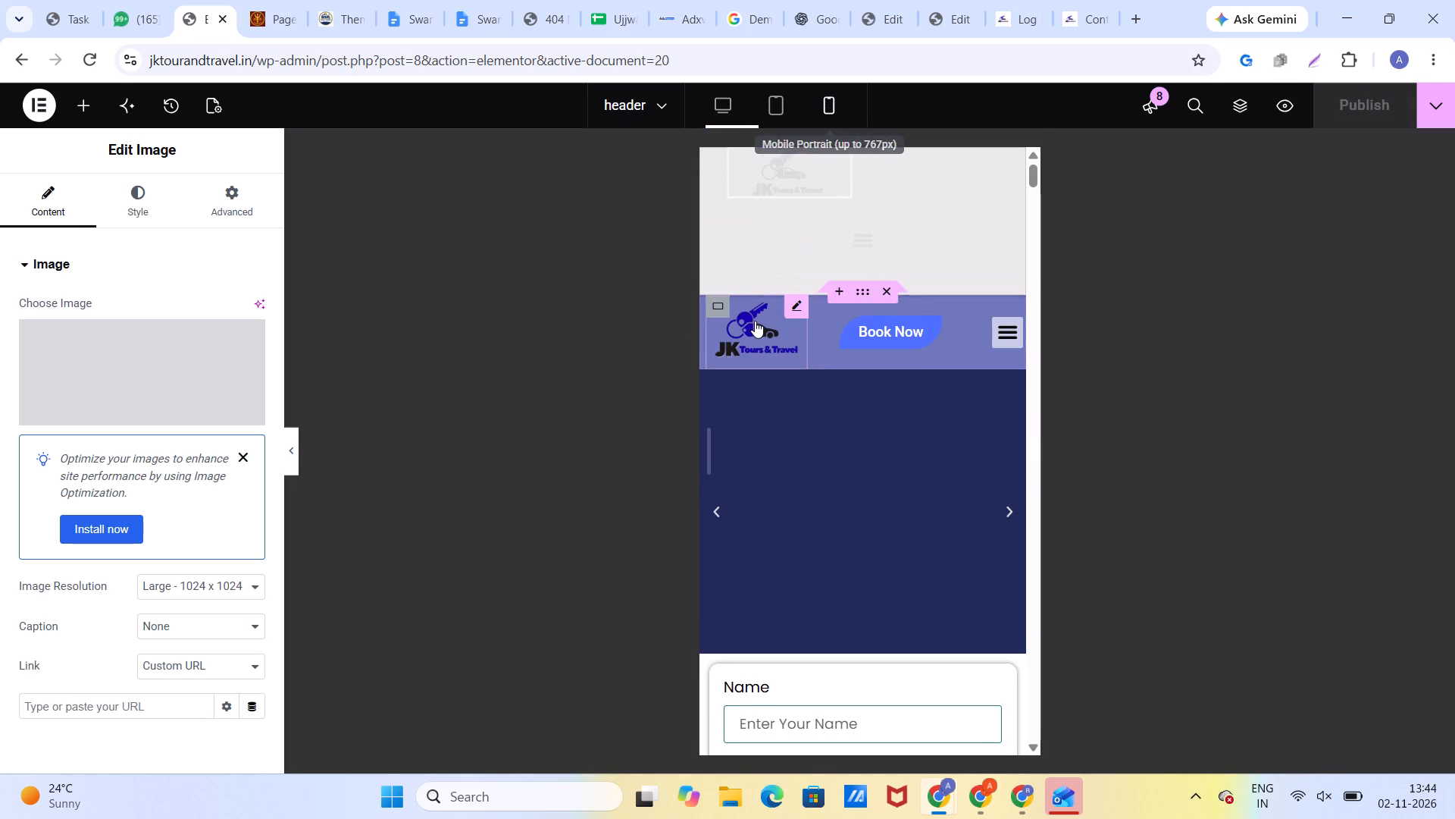
click(755, 321)
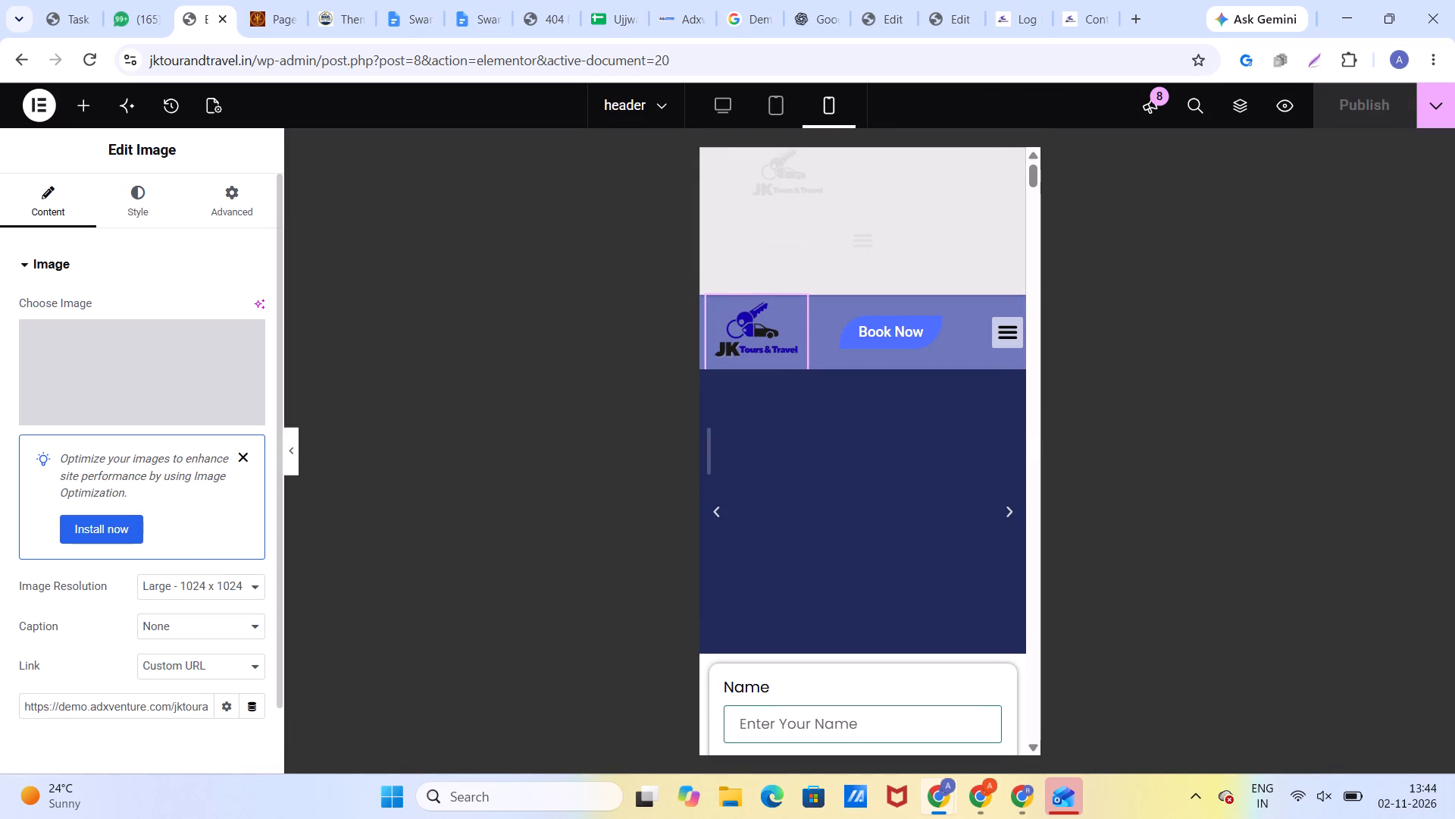
click(115, 713)
key(ctrl+a)
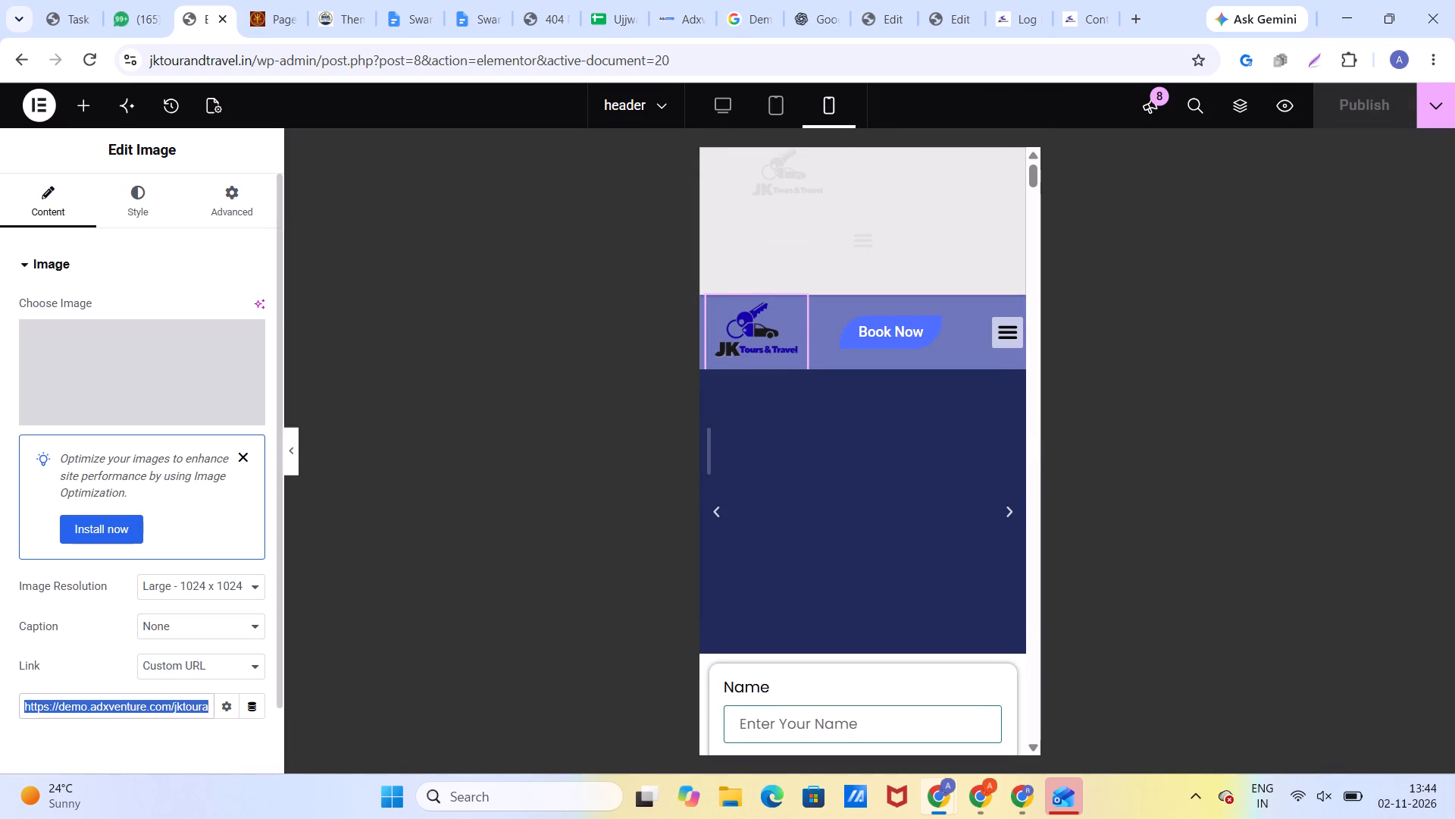
key(BackSpace)
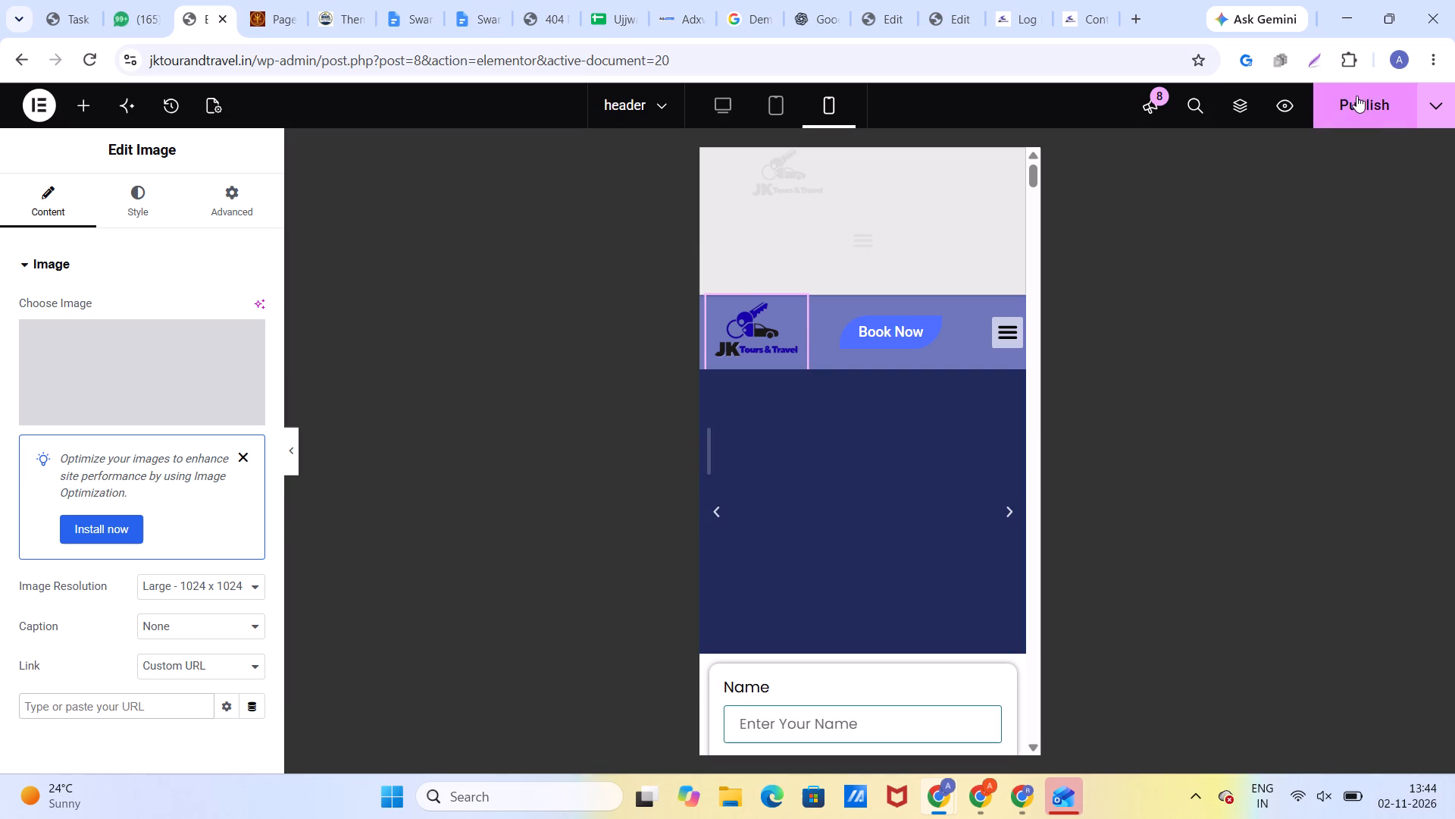
click(1356, 96)
Open the footer template for editing in mobile view, clear the footer logo's custom link URL, and publish the footer.
scroll(903, 384, down, 16)
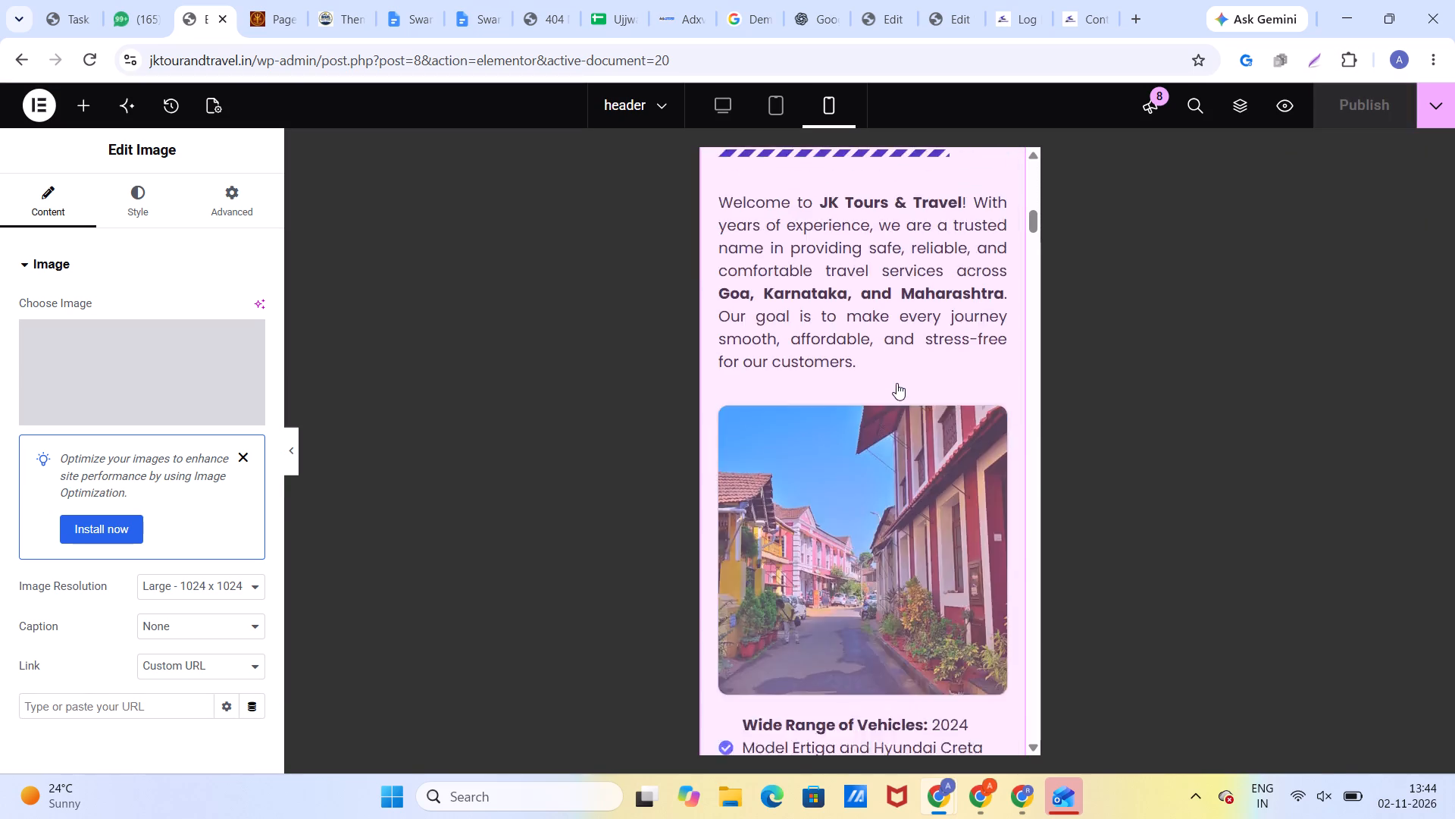
scroll(896, 383, down, 8)
scroll(896, 383, up, 1)
scroll(896, 383, down, 20)
scroll(896, 383, down, 5)
scroll(896, 396, up, 1)
scroll(896, 396, down, 8)
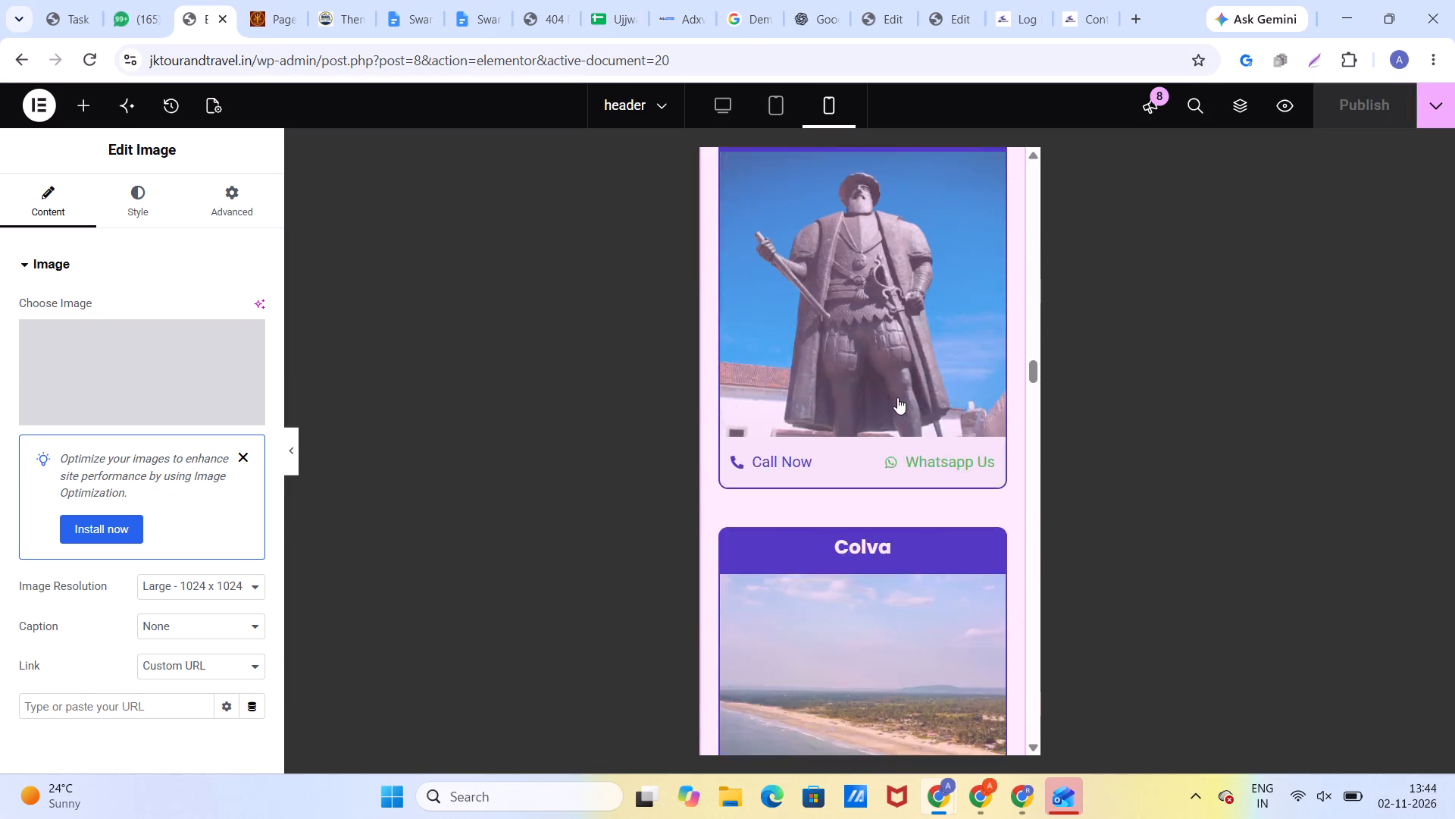
scroll(897, 397, down, 9)
scroll(898, 398, up, 1)
scroll(898, 398, down, 20)
scroll(898, 398, down, 7)
scroll(890, 395, up, 1)
scroll(890, 395, down, 8)
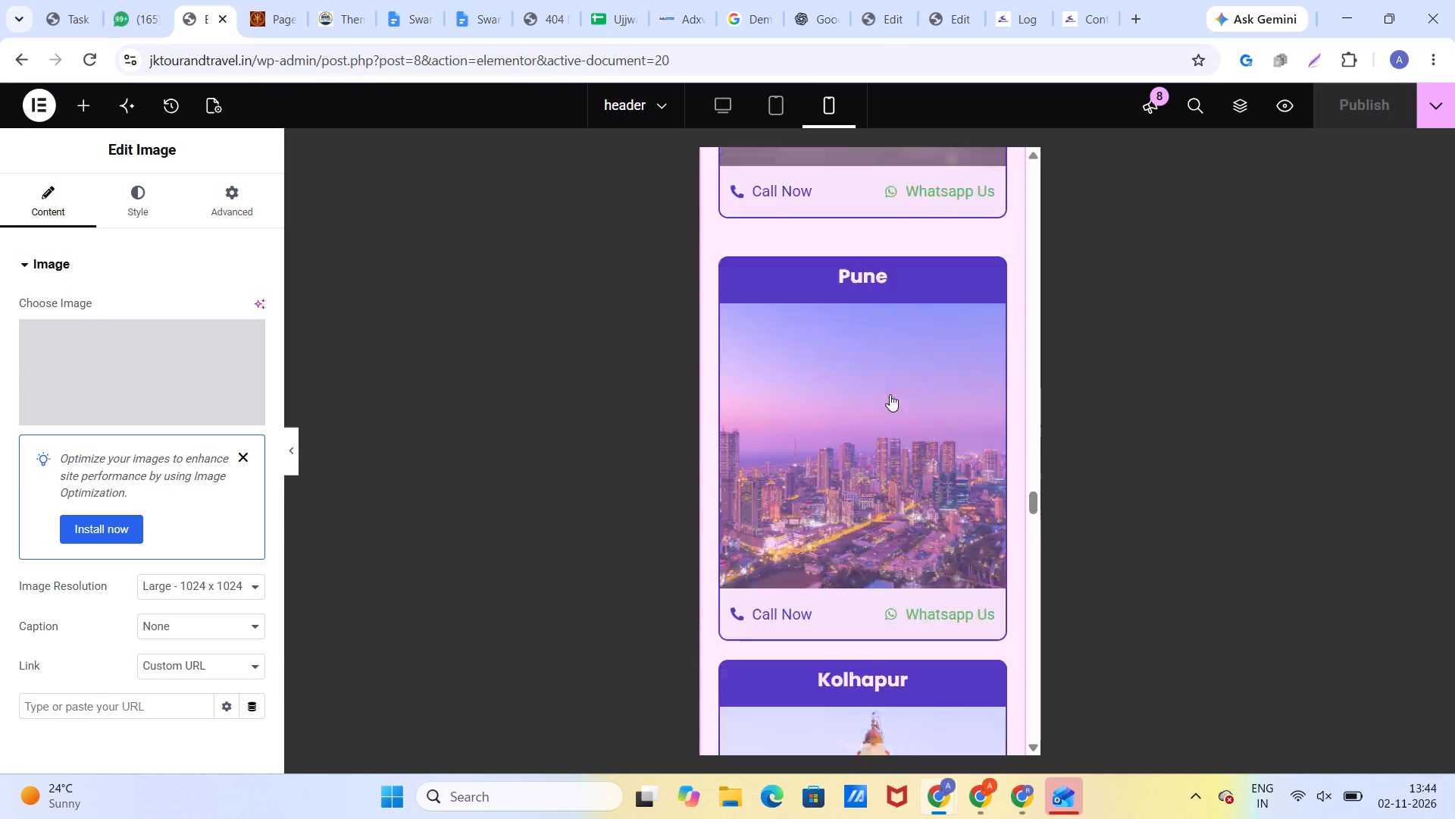
scroll(890, 394, down, 20)
scroll(890, 394, down, 19)
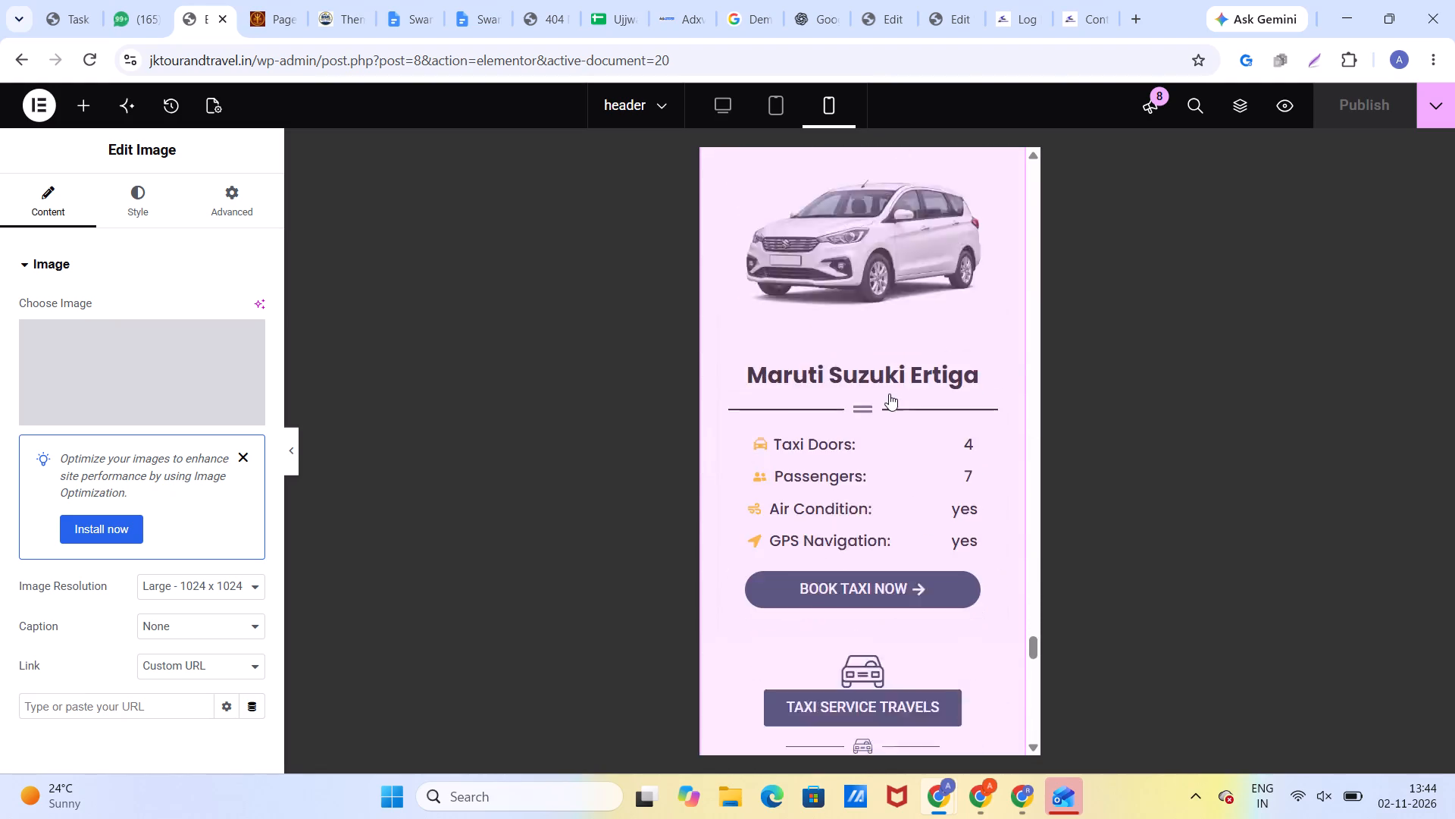
scroll(889, 394, down, 3)
scroll(889, 394, down, 20)
scroll(889, 394, up, 6)
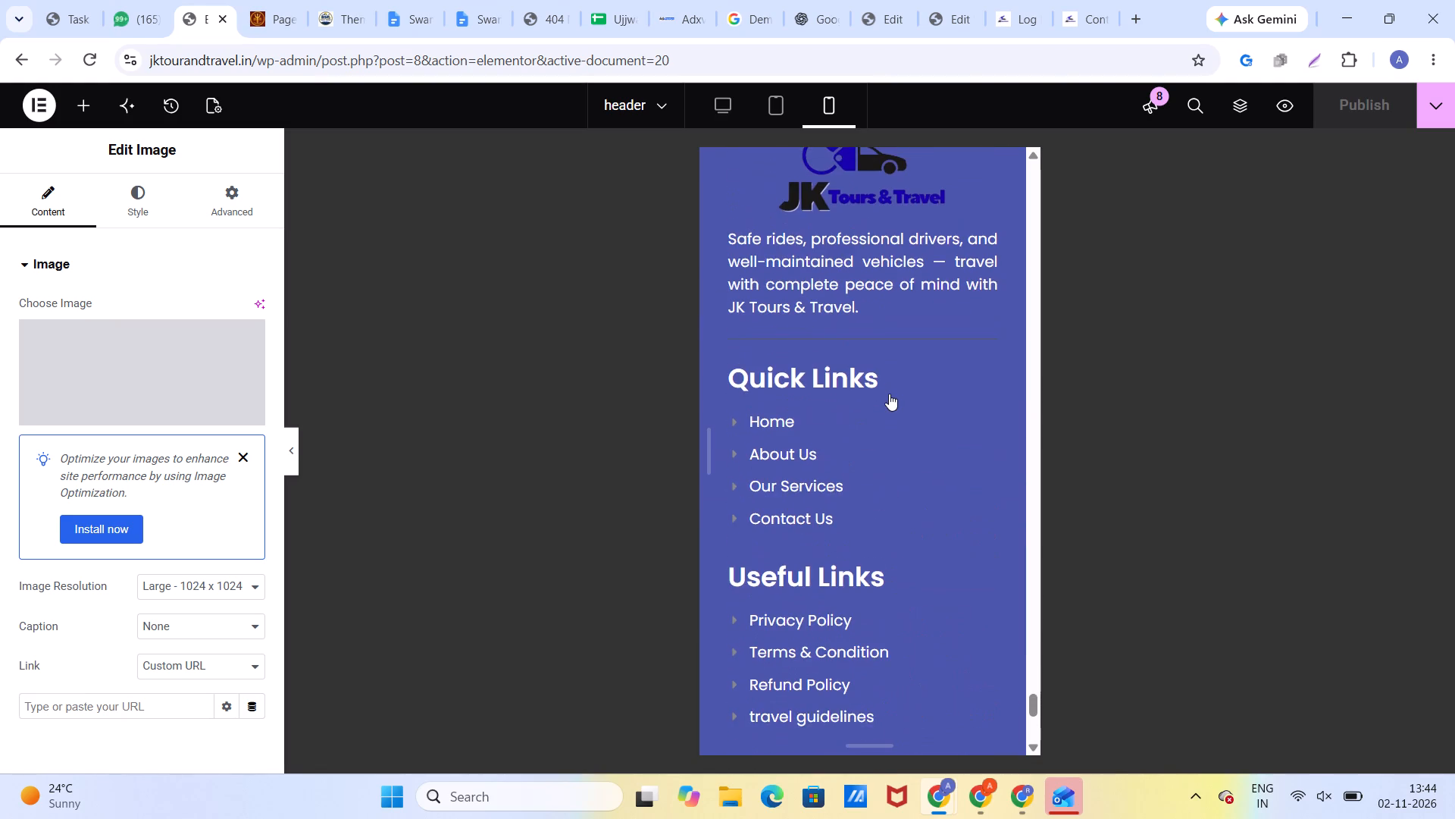
click(889, 394)
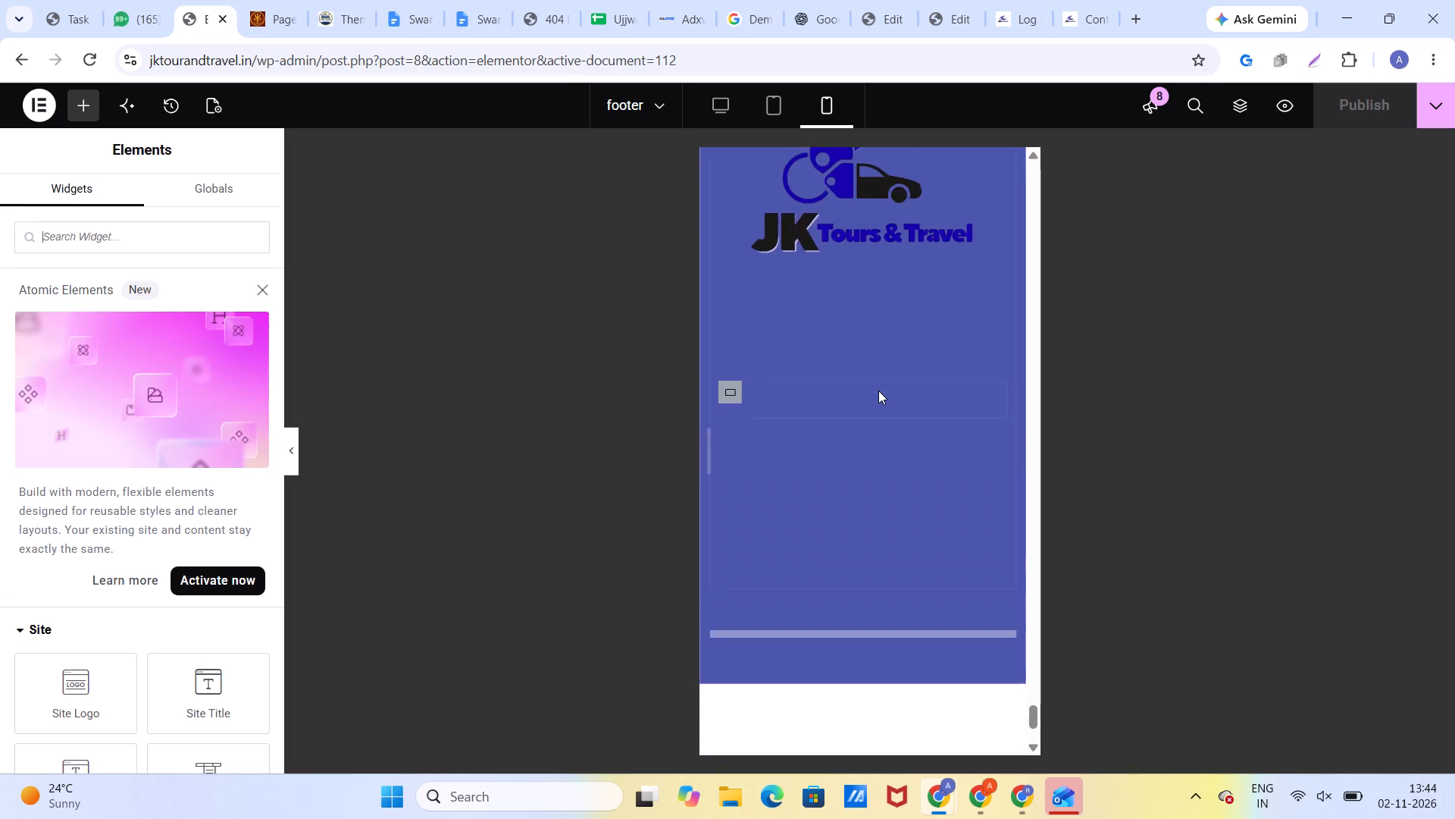
click(834, 174)
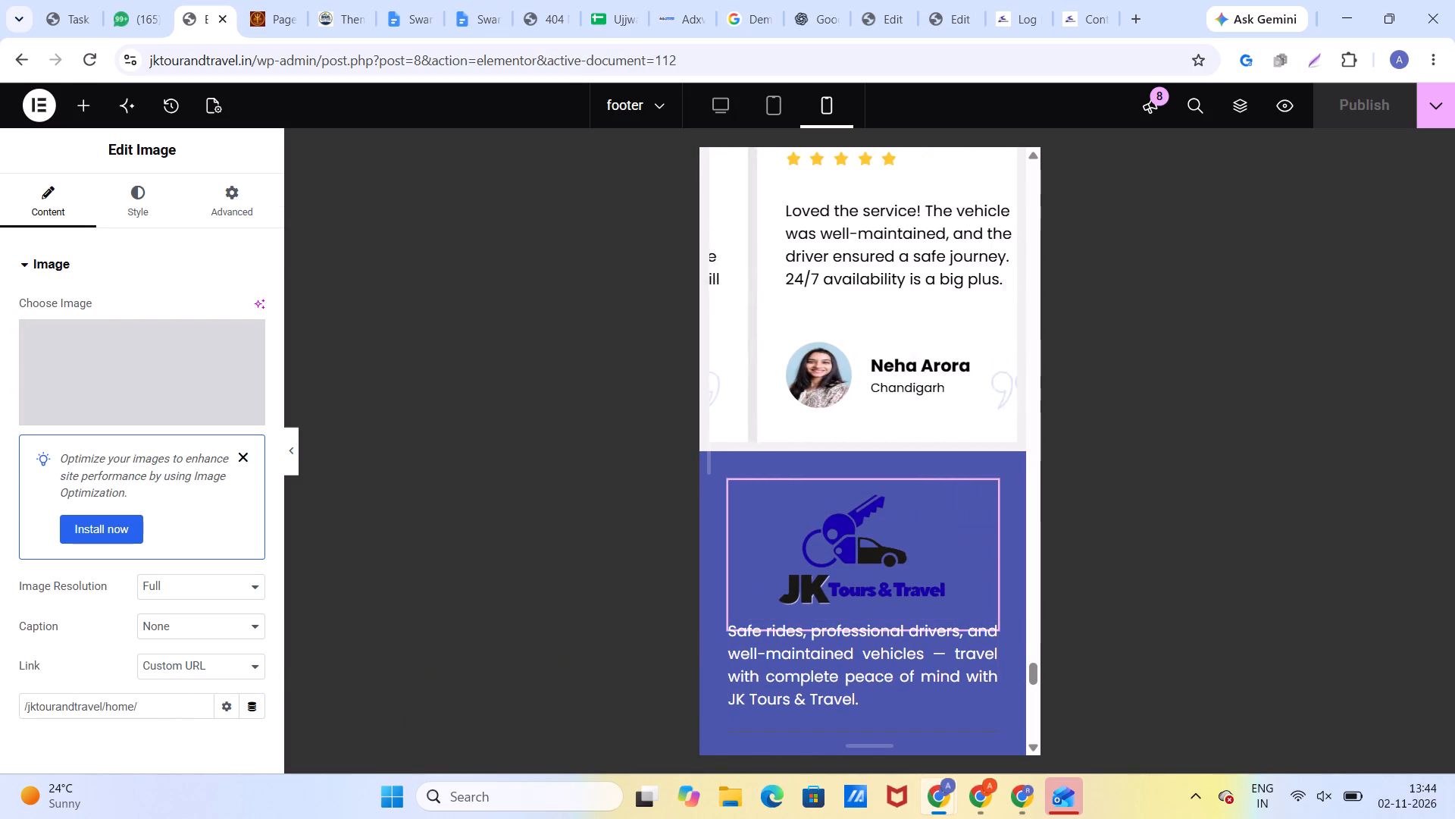
click(145, 714)
key(ctrl+a)
key(BackSpace)
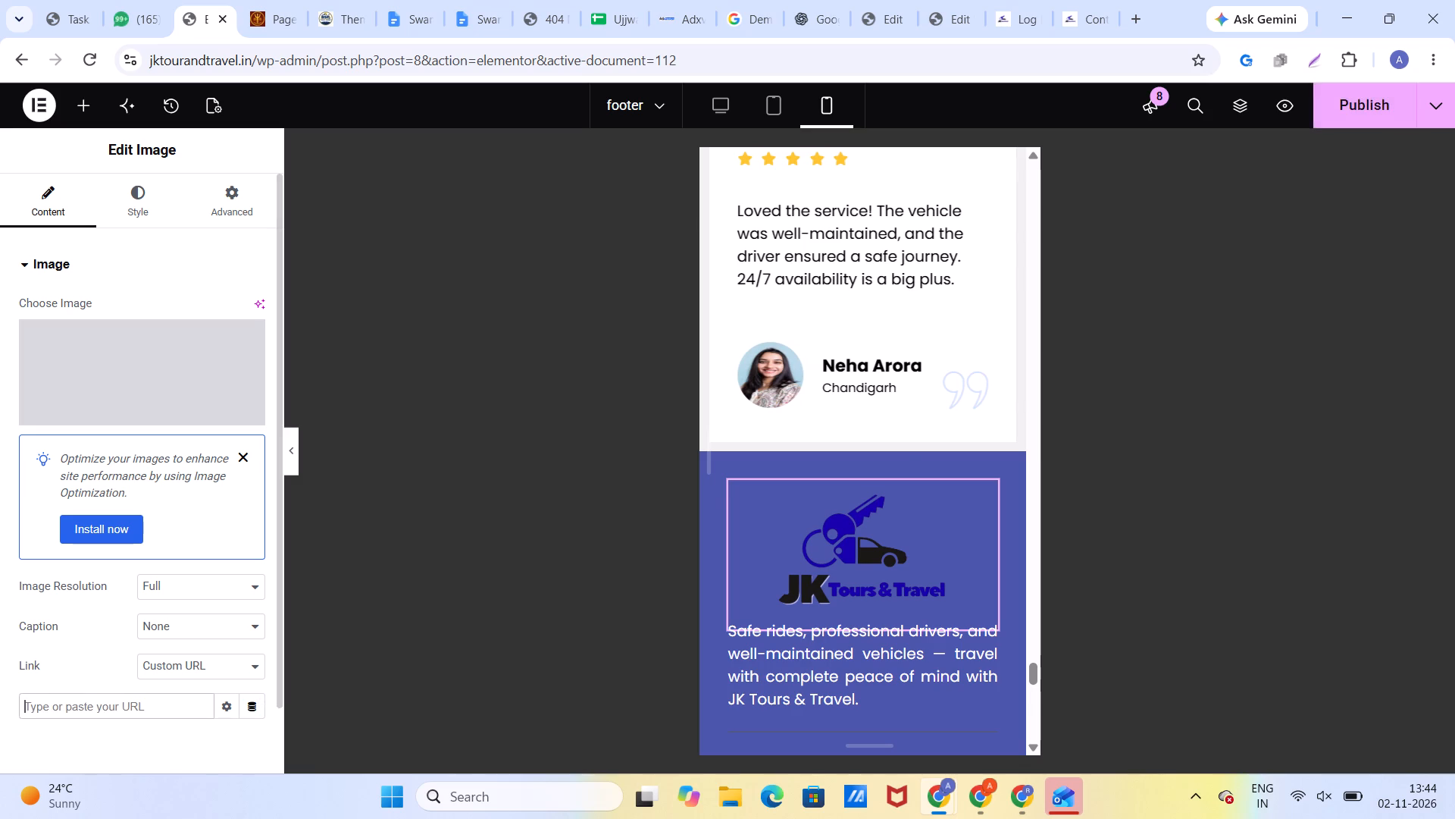
click(1382, 117)
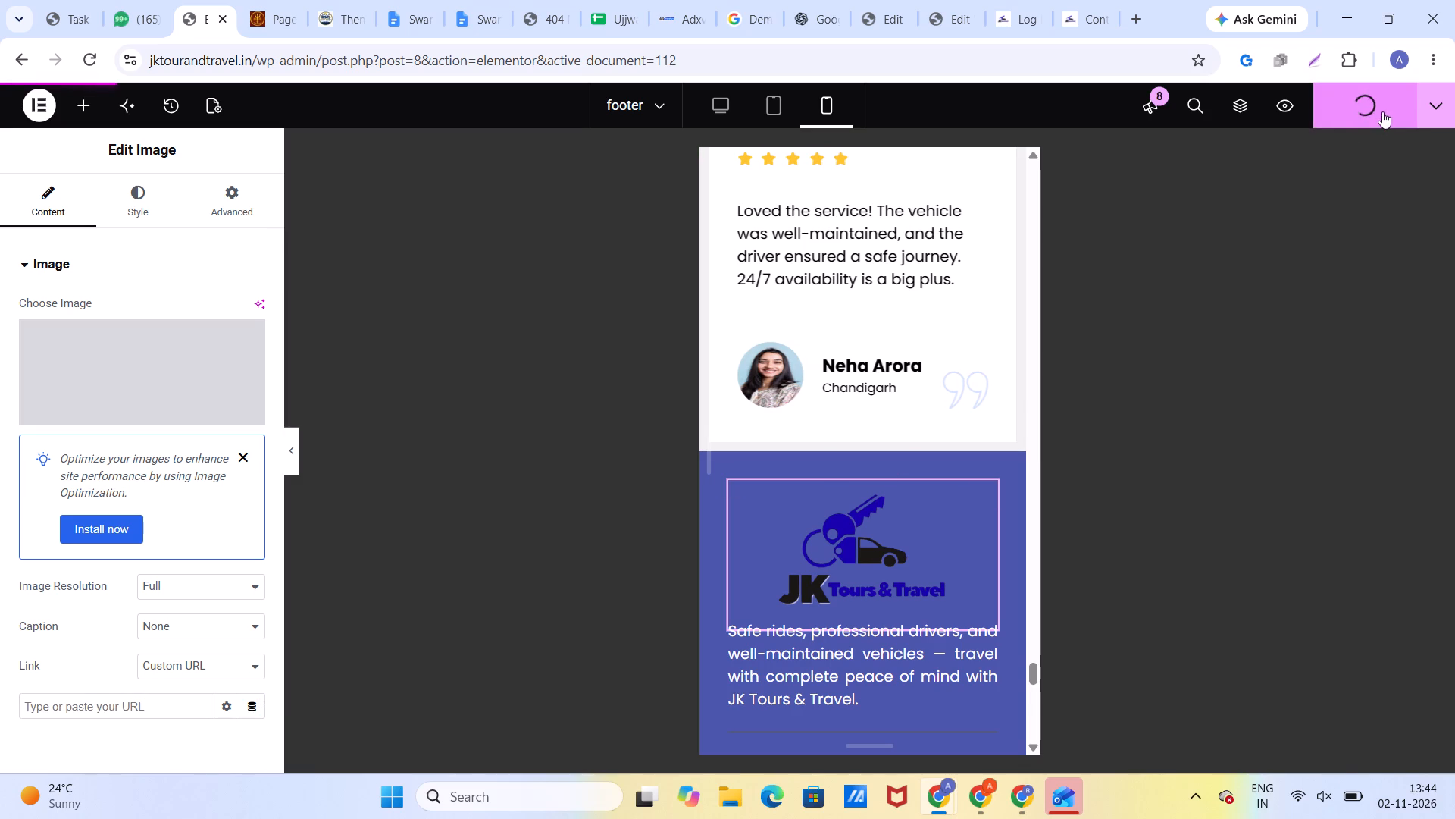
Look through the mobile footer's links, contact details and copyright area, and the testimonials section above it.
scroll(900, 511, down, 3)
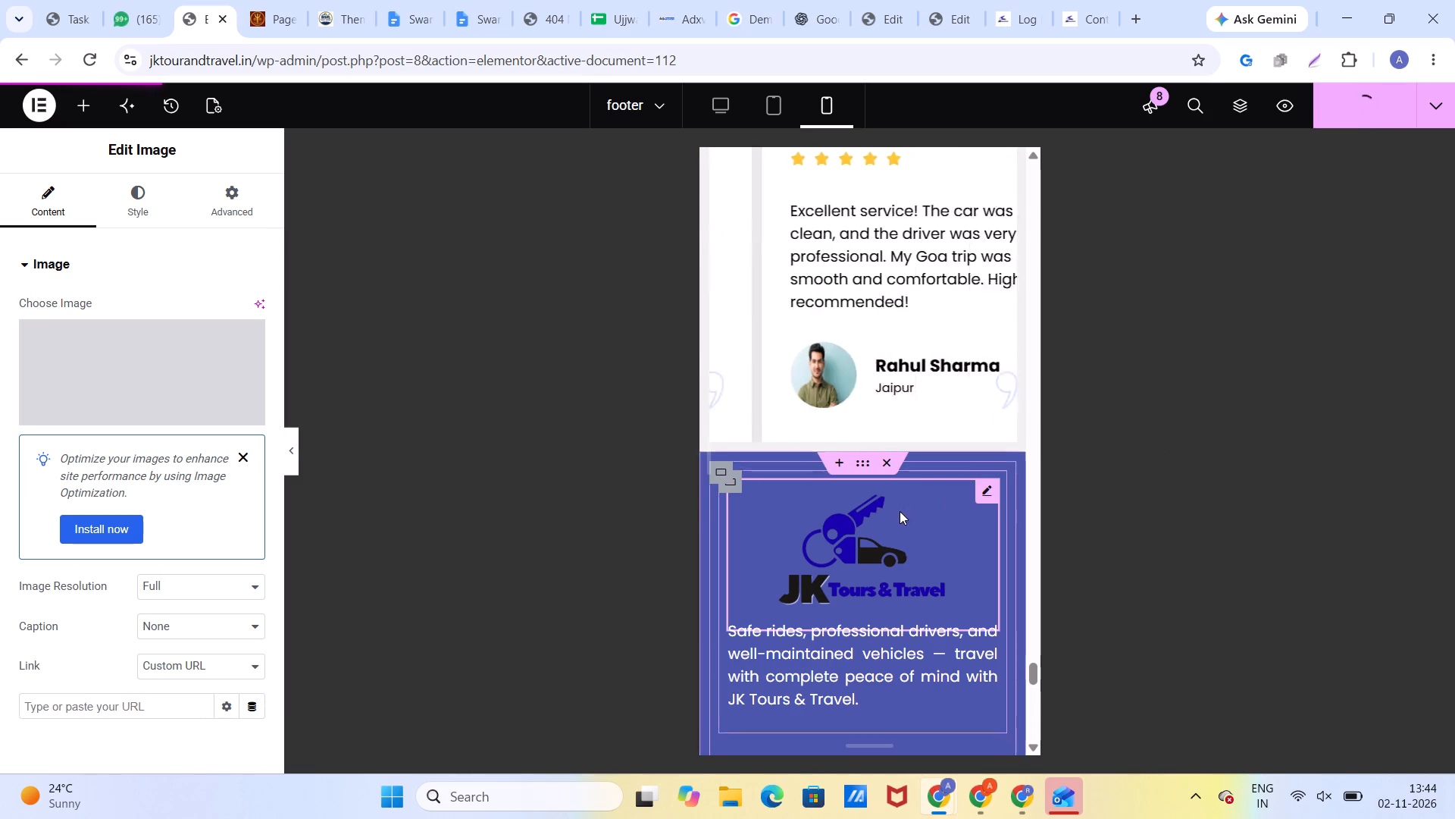
scroll(900, 511, down, 6)
scroll(900, 513, up, 1)
scroll(900, 513, down, 8)
scroll(899, 510, up, 3)
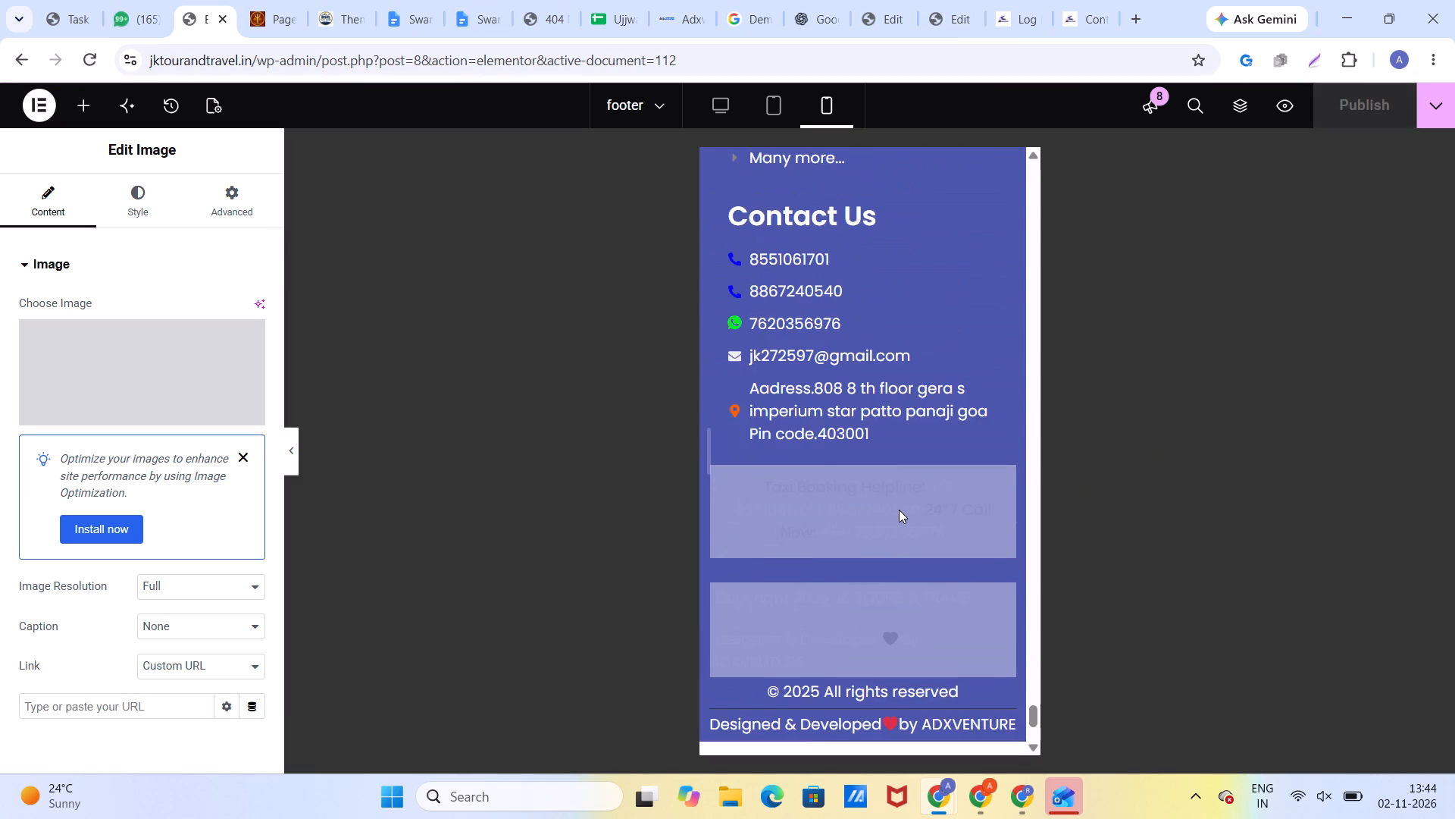
scroll(899, 510, down, 7)
scroll(899, 510, up, 20)
scroll(899, 510, up, 1)
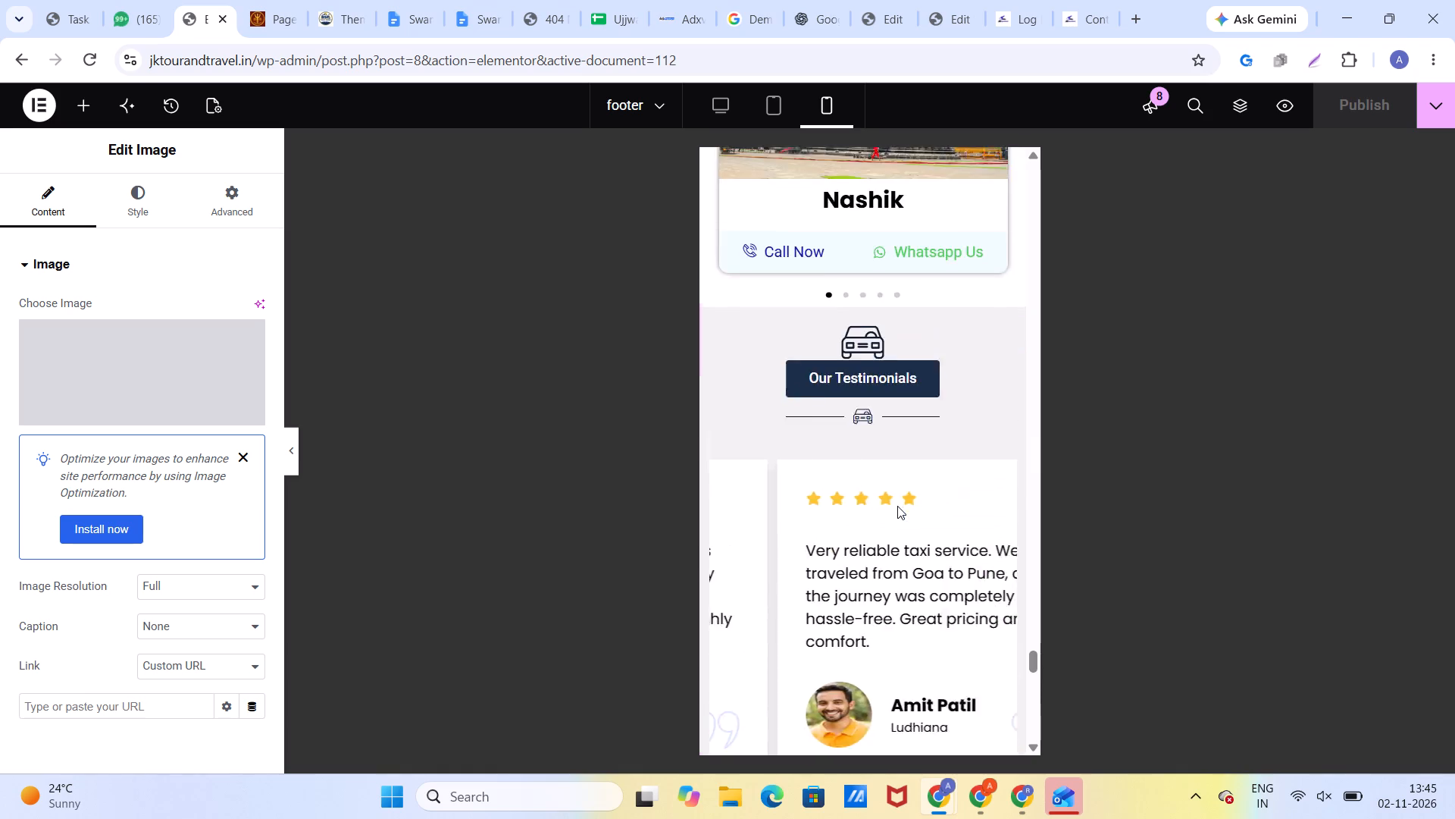
scroll(897, 506, up, 13)
In desktop view, look over the footer and select its logo image to check the link setting.
click(719, 105)
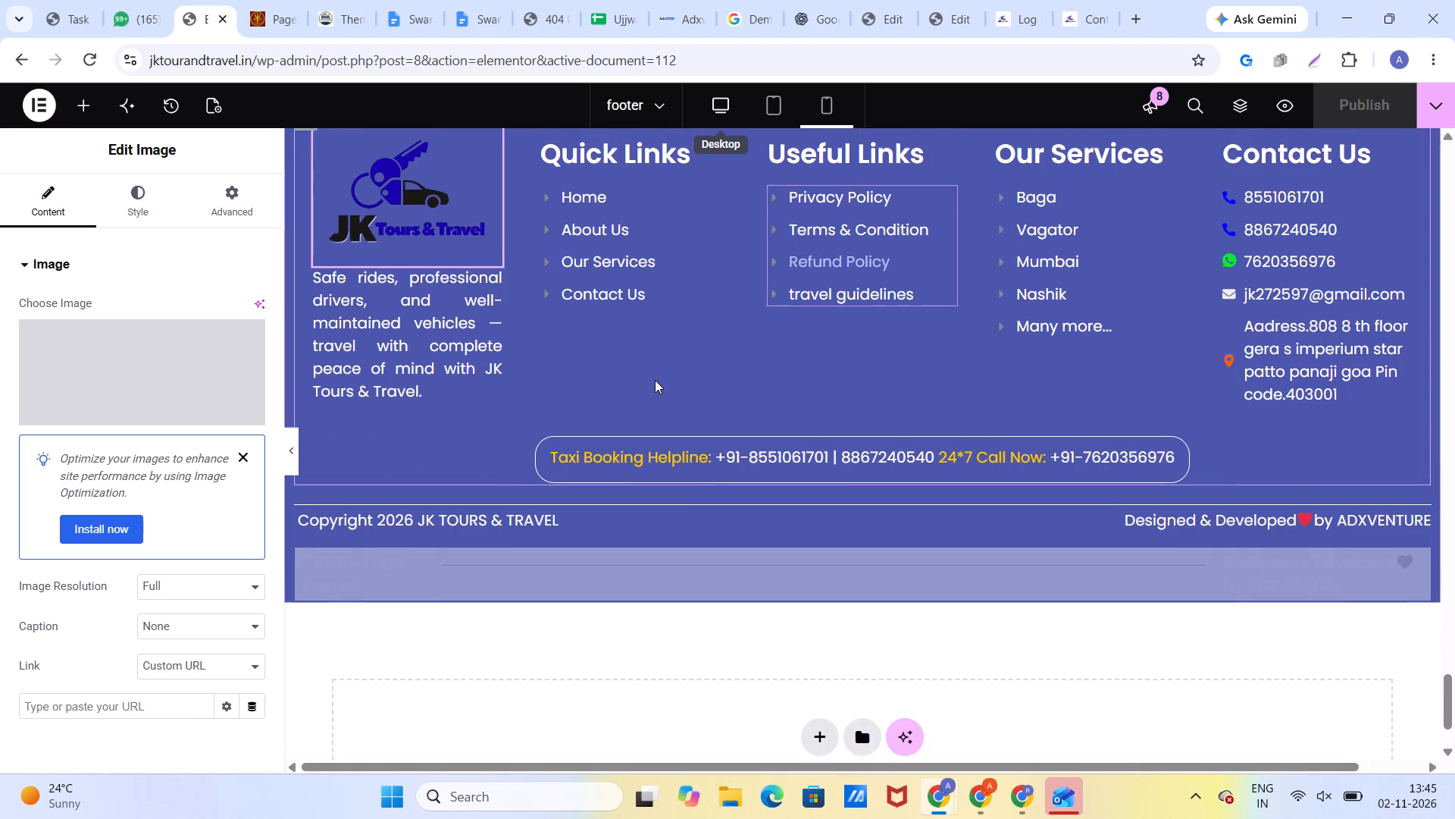
scroll(642, 362, up, 1)
scroll(646, 389, down, 1)
scroll(498, 509, down, 4)
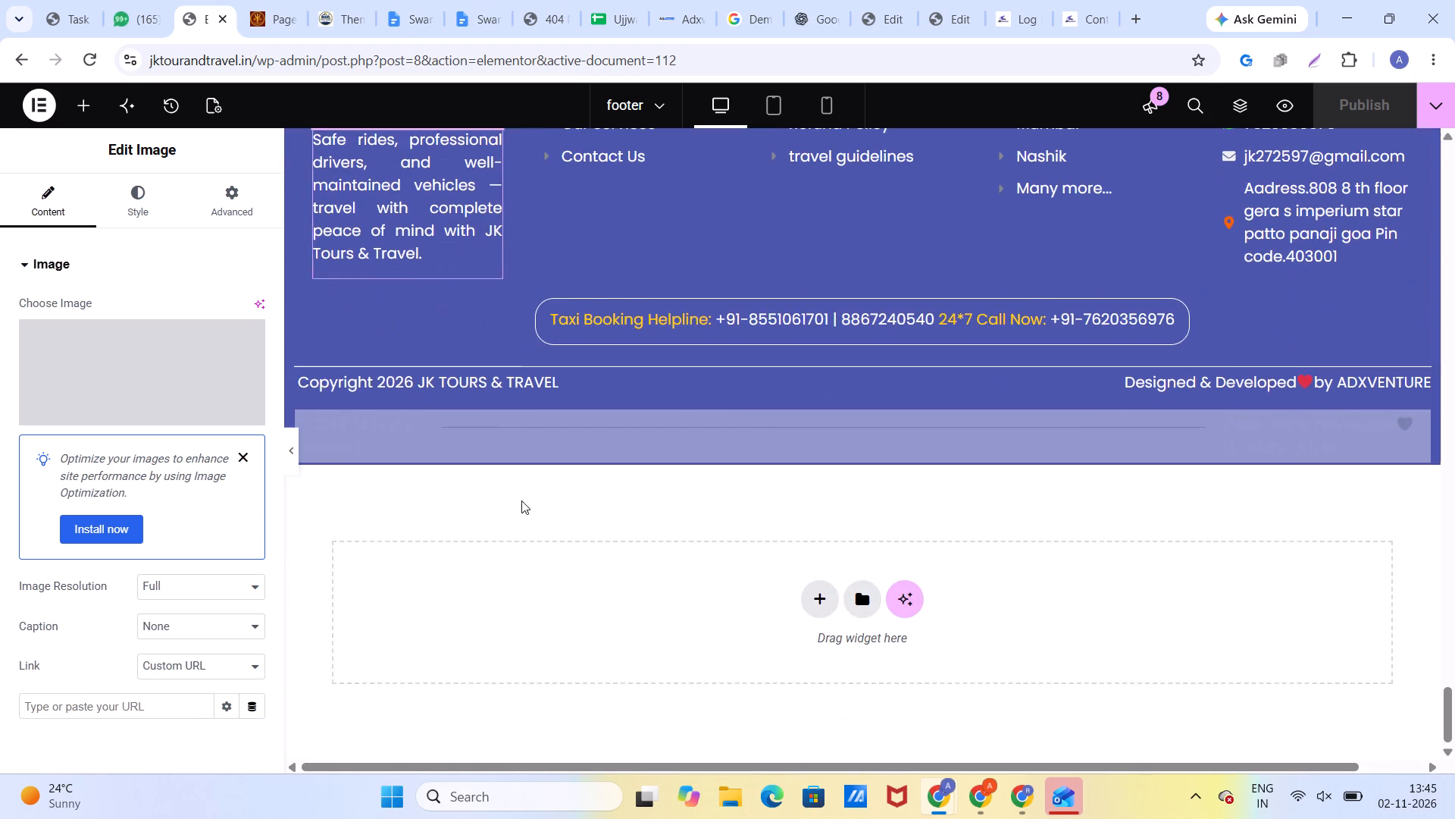
scroll(528, 491, down, 4)
scroll(528, 490, up, 4)
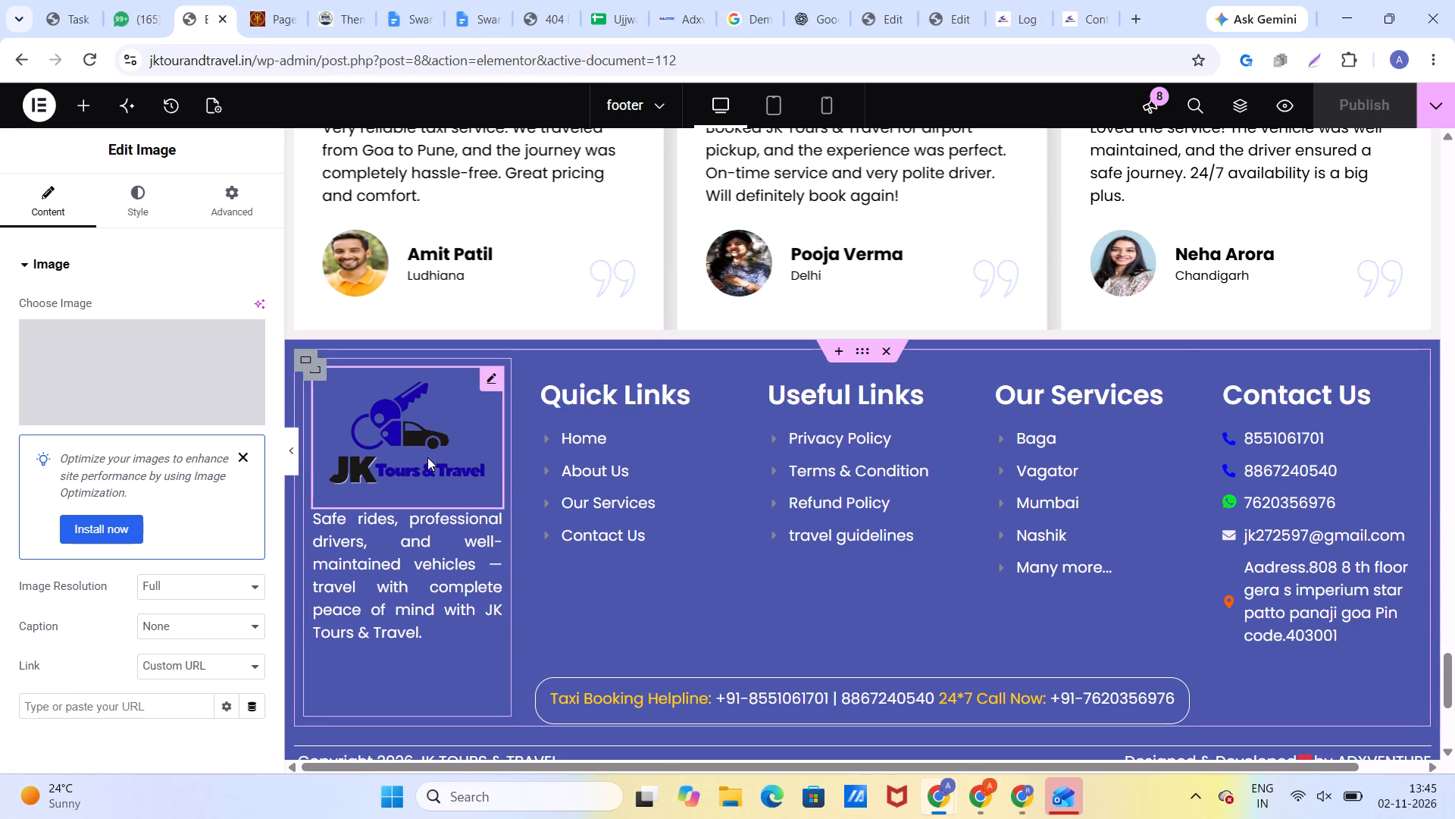
click(427, 457)
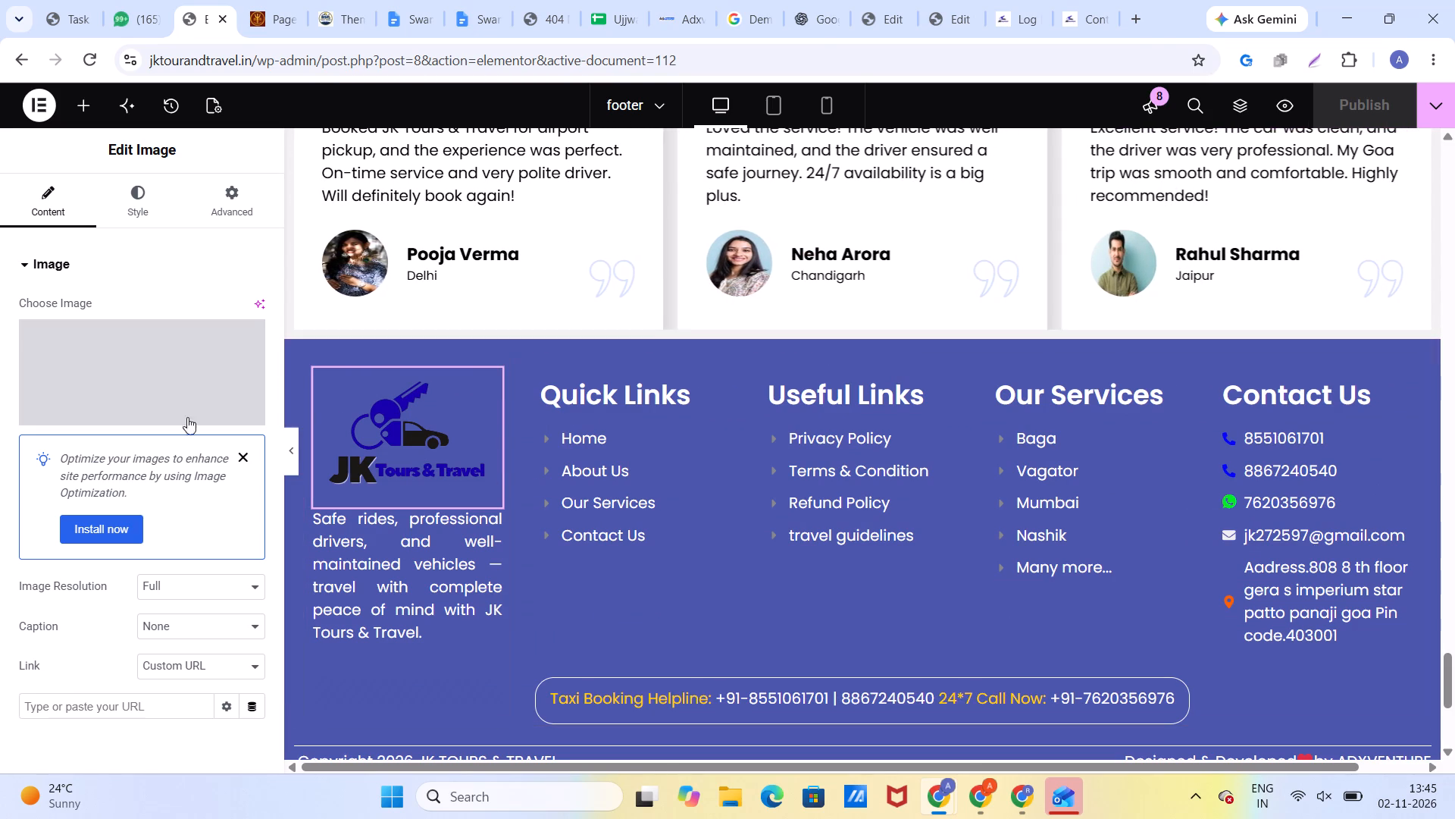
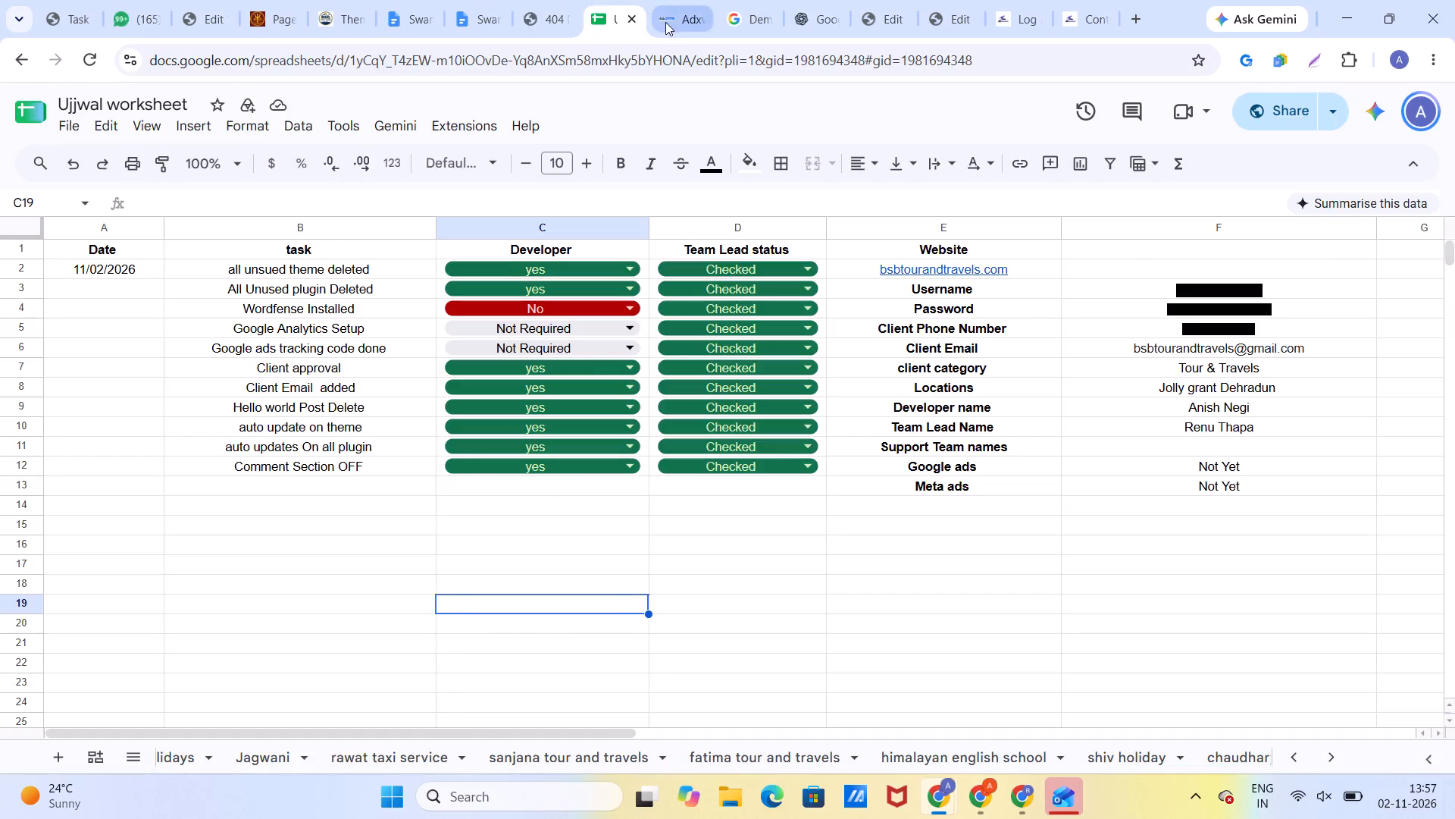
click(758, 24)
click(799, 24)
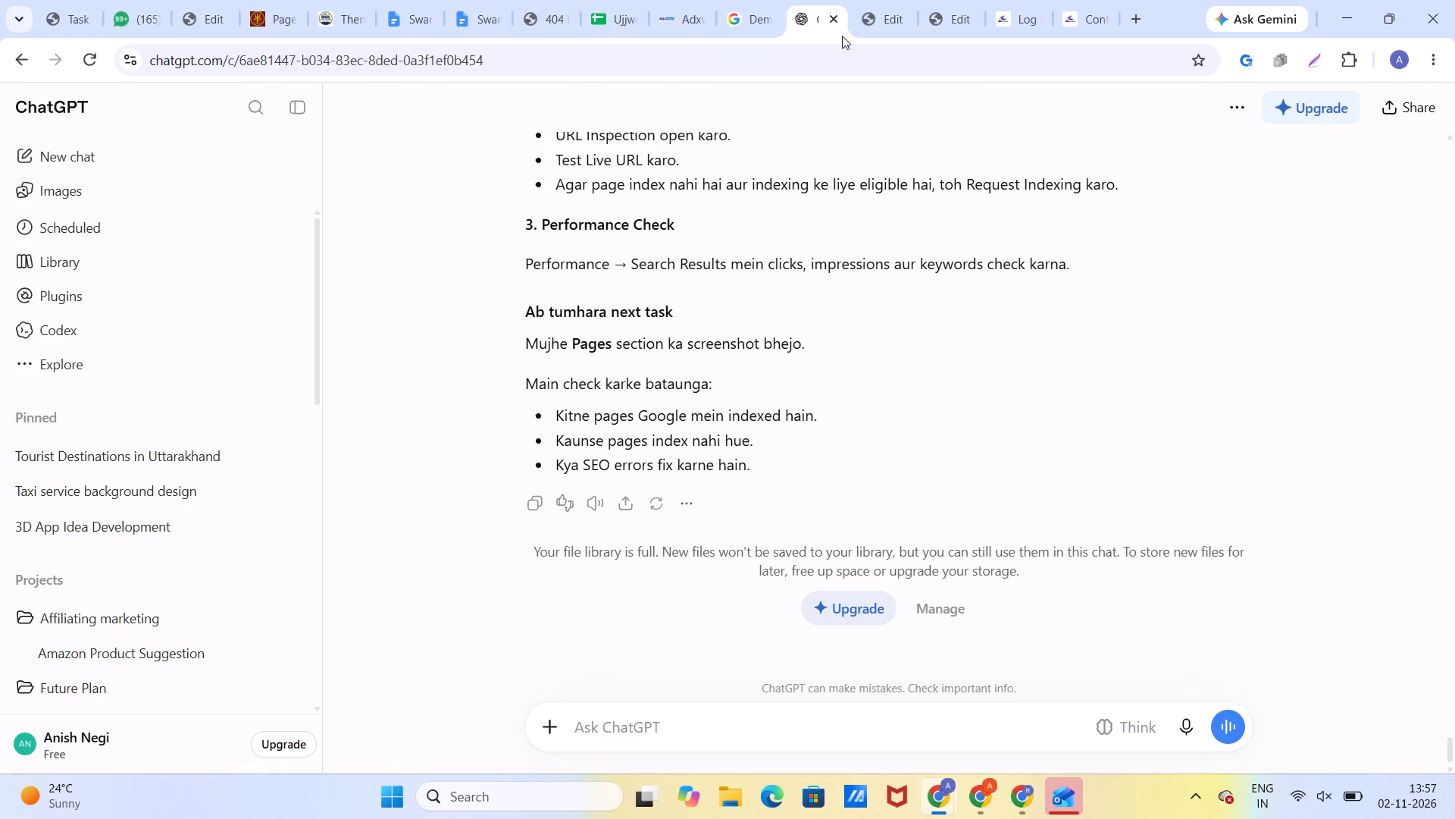
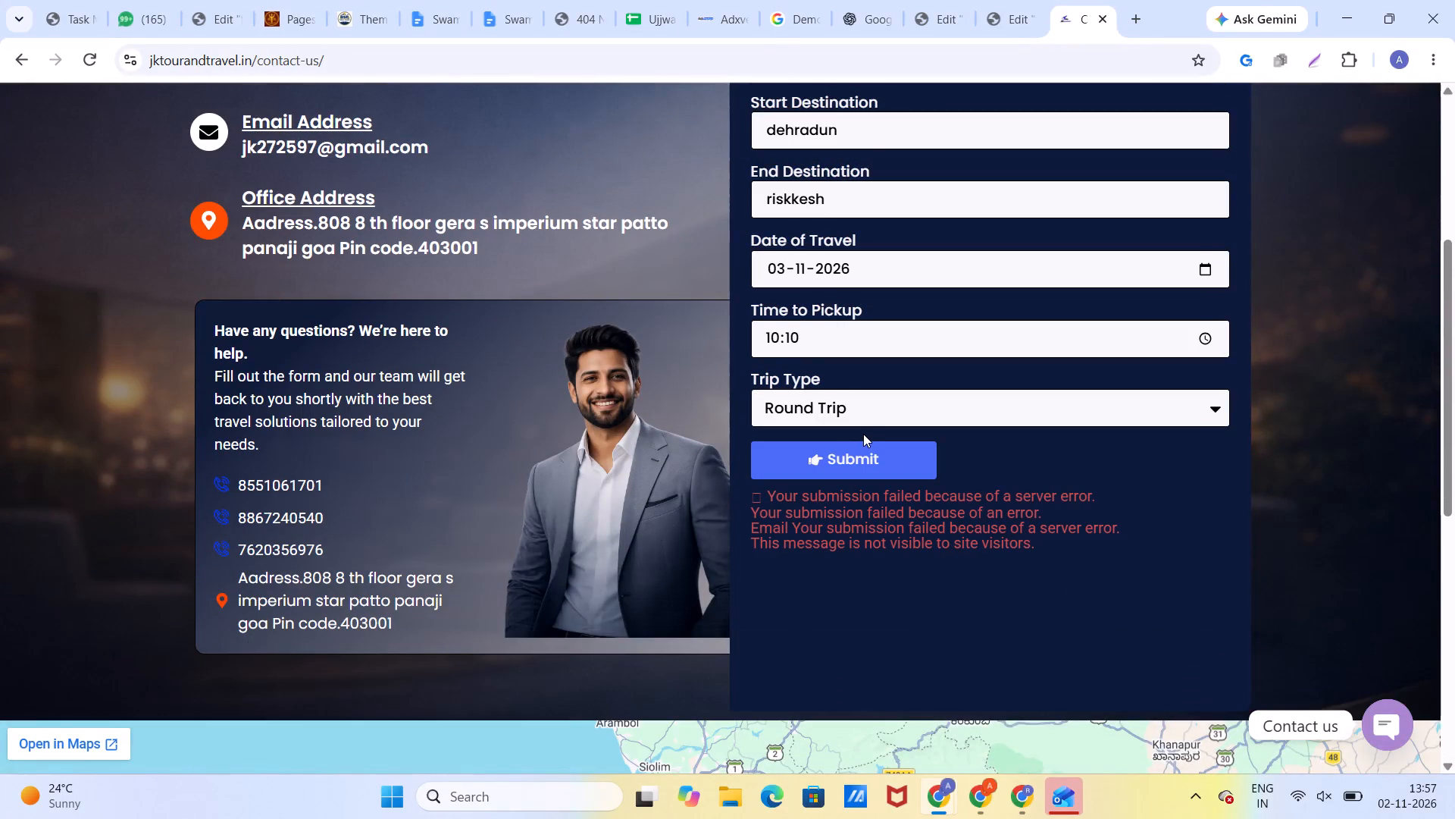
Reload the Contact Us page and fill the form with the saved name, email and phone number, choosing 2 passengers.
scroll(864, 434, up, 6)
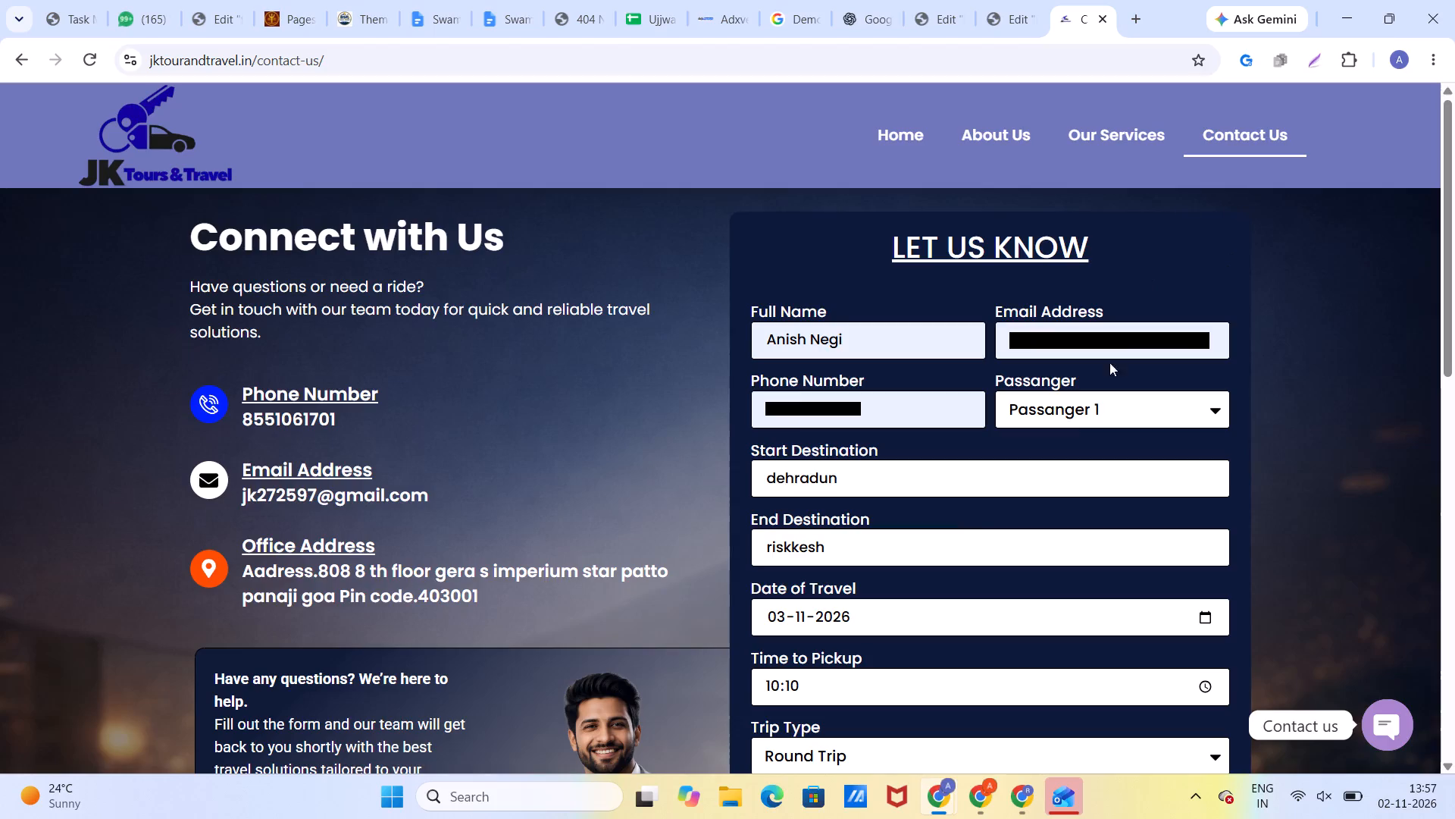
click(90, 60)
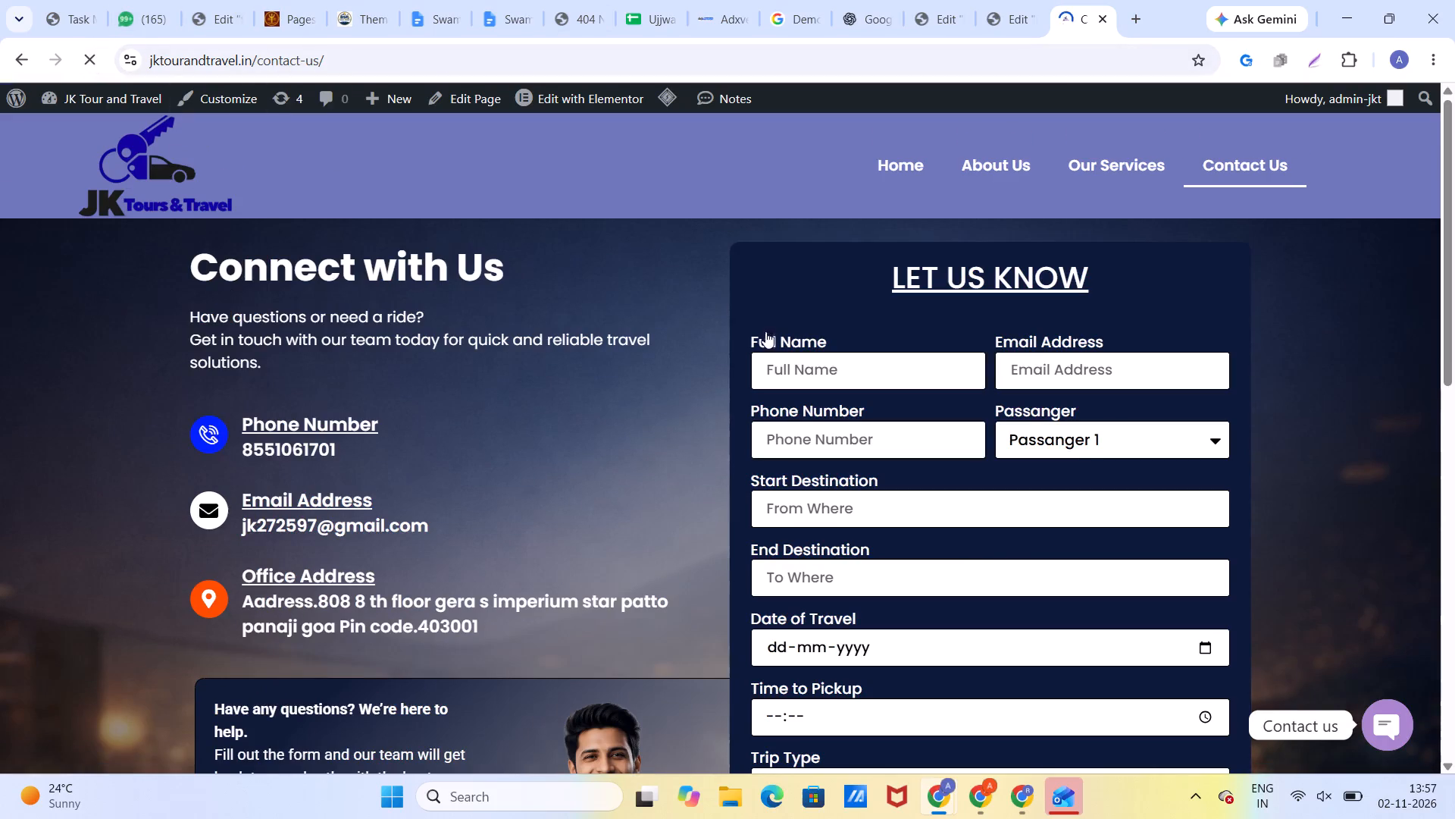
click(790, 361)
click(842, 383)
click(824, 342)
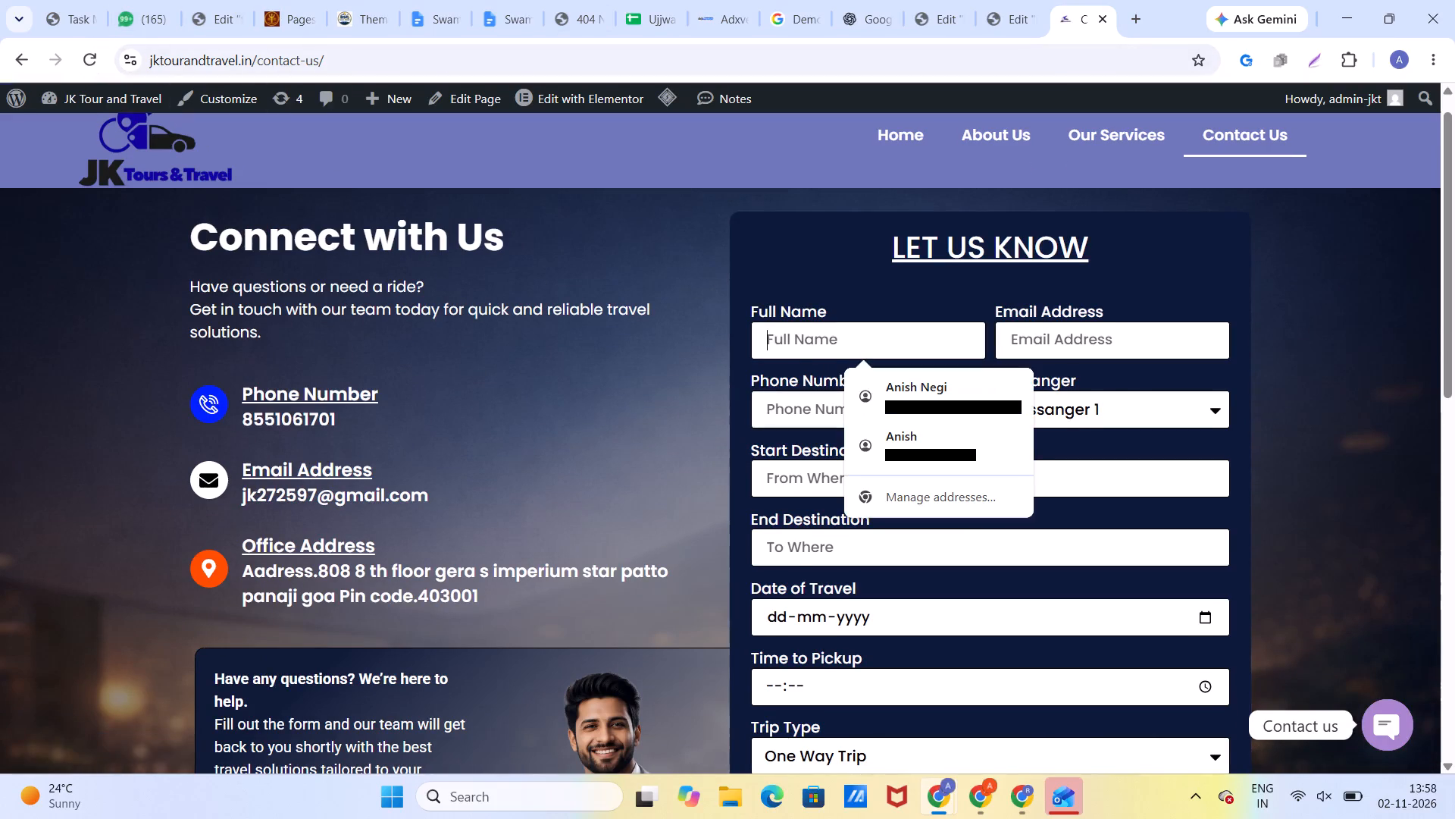
click(871, 390)
click(868, 413)
click(896, 447)
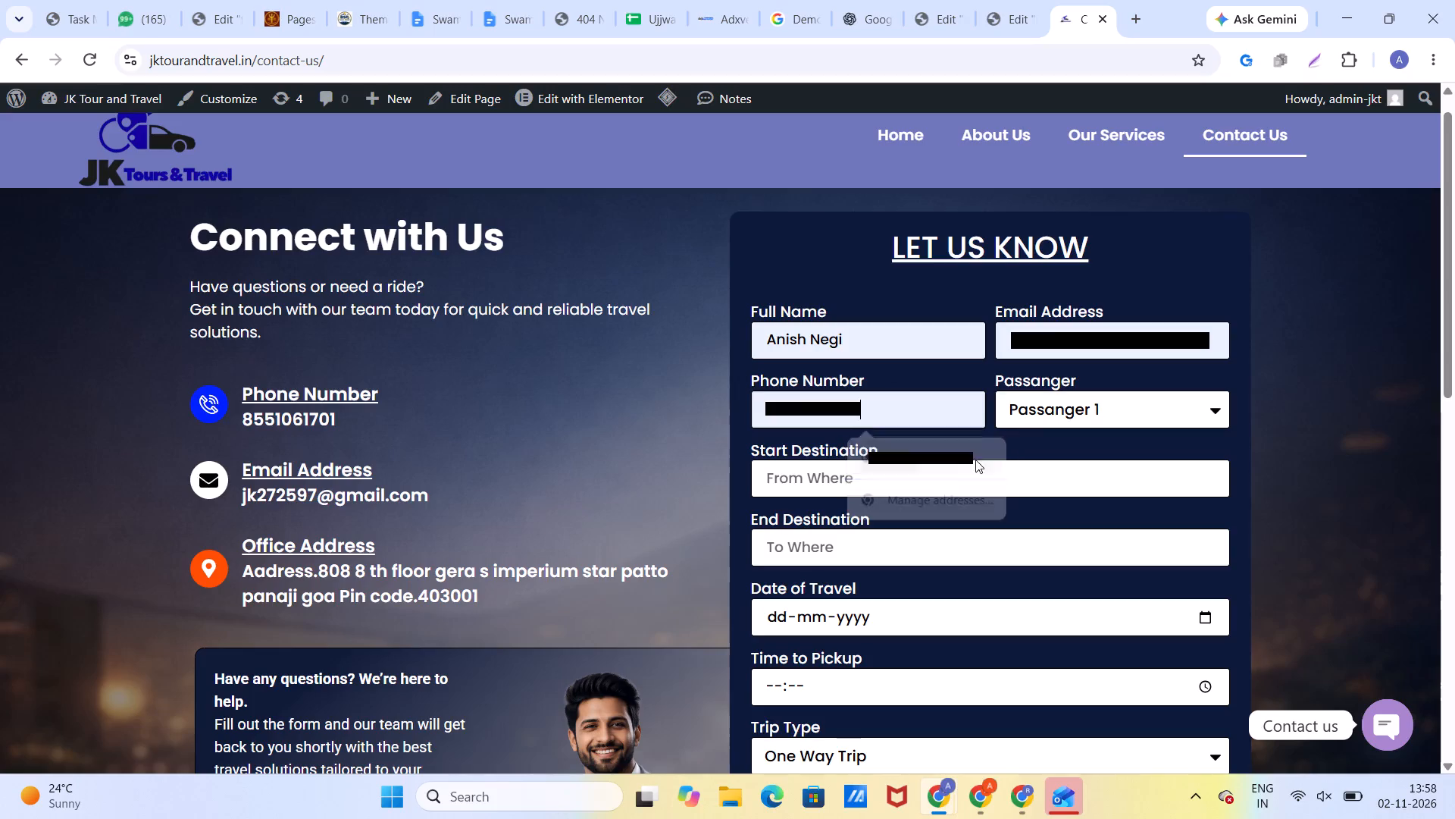
click(1019, 419)
click(1037, 467)
Enter a trip from dehradun to riskkesh on 04-11-2026 with pickup at 11:11, and submit the form.
click(912, 485)
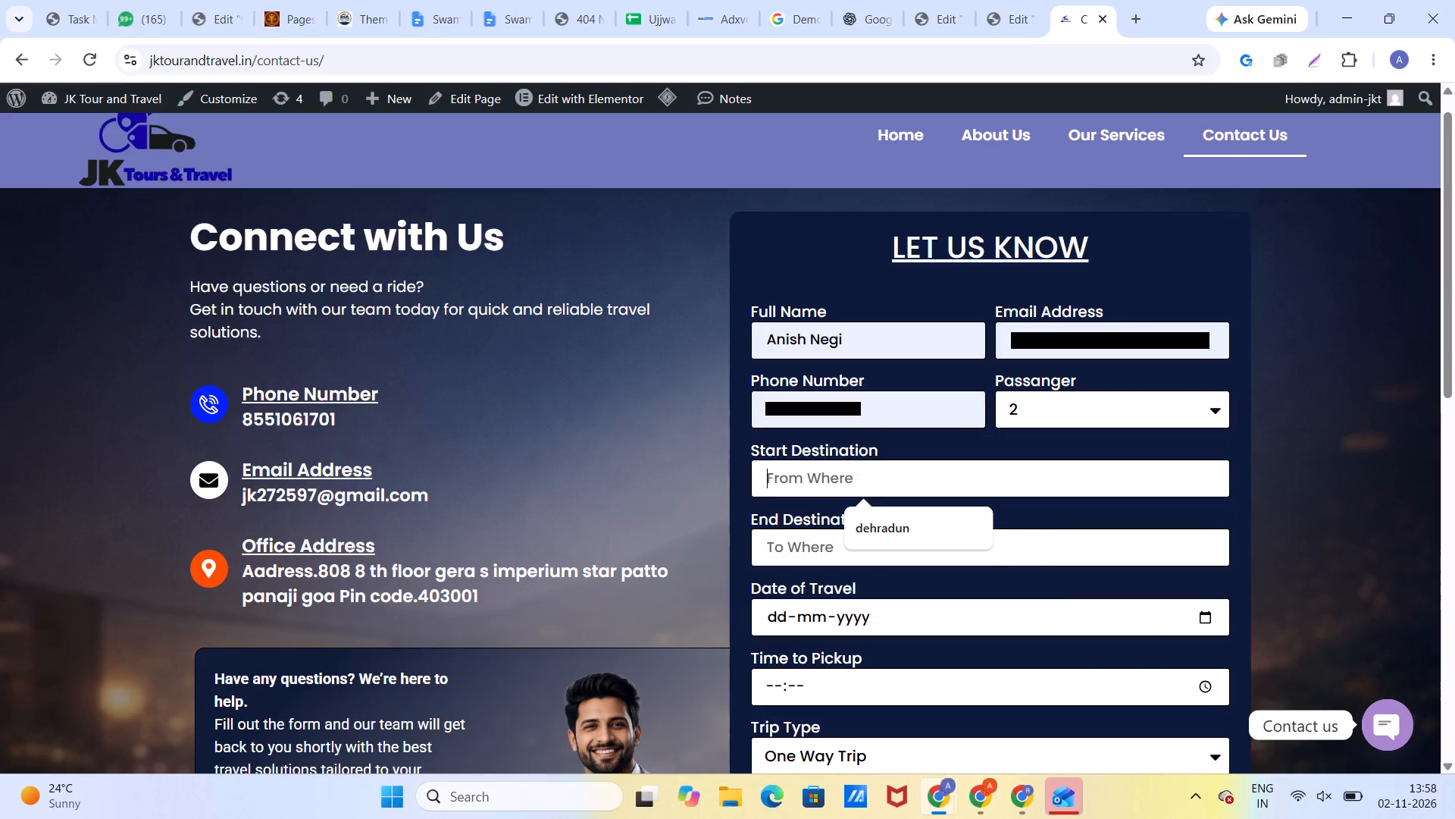
click(865, 519)
click(859, 540)
click(859, 595)
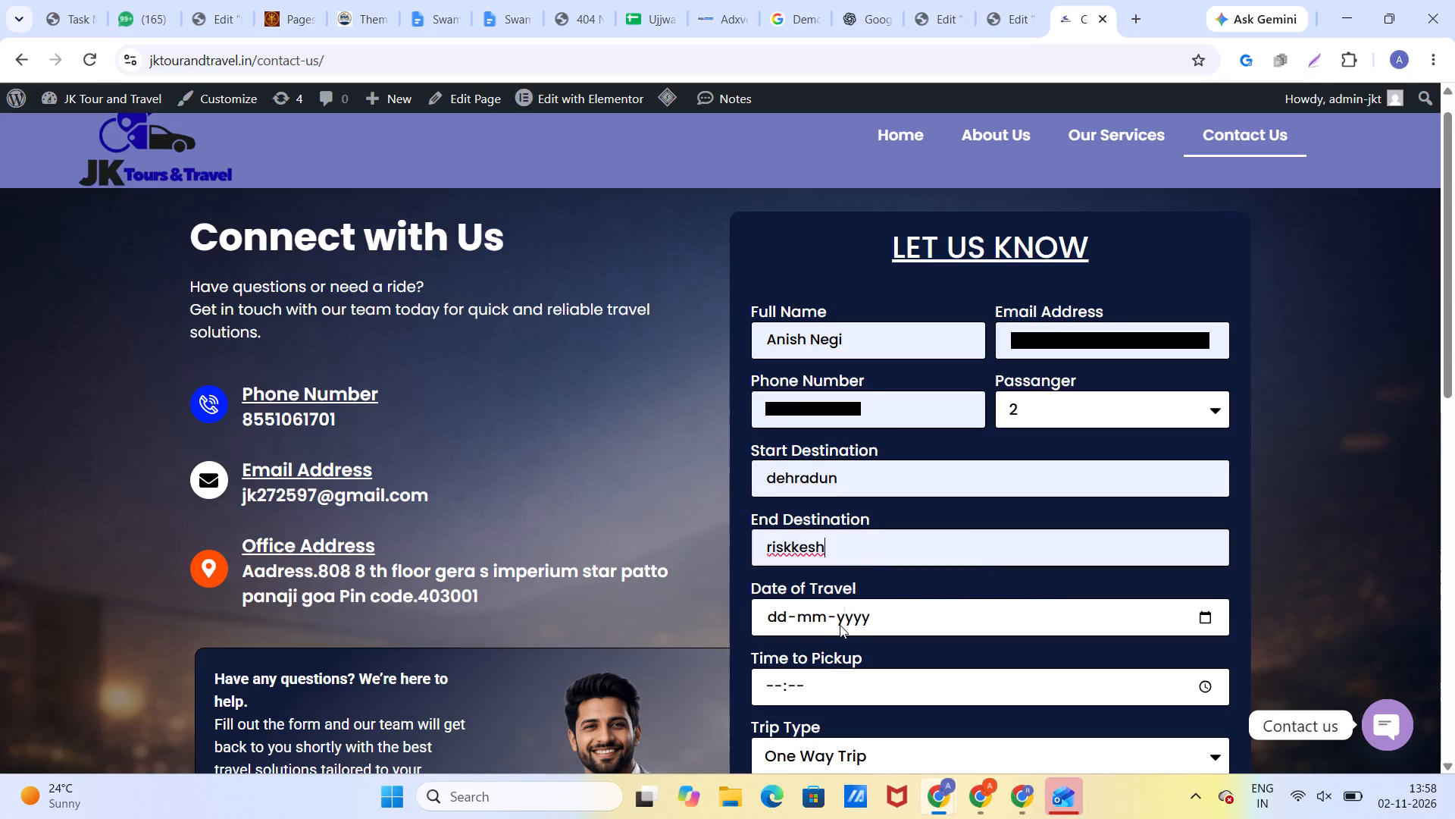
click(840, 625)
click(771, 613)
key(0)
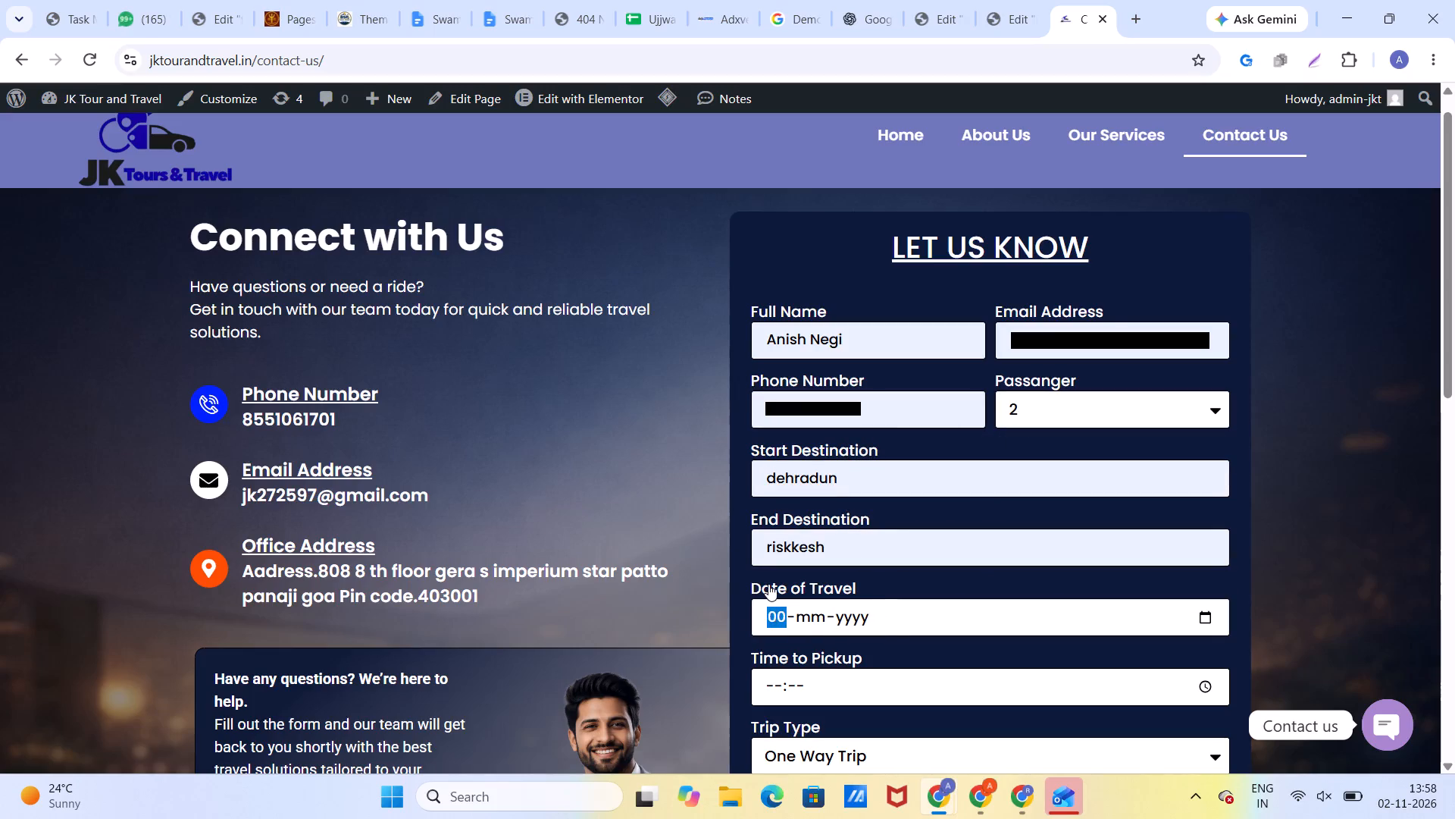
key(4)
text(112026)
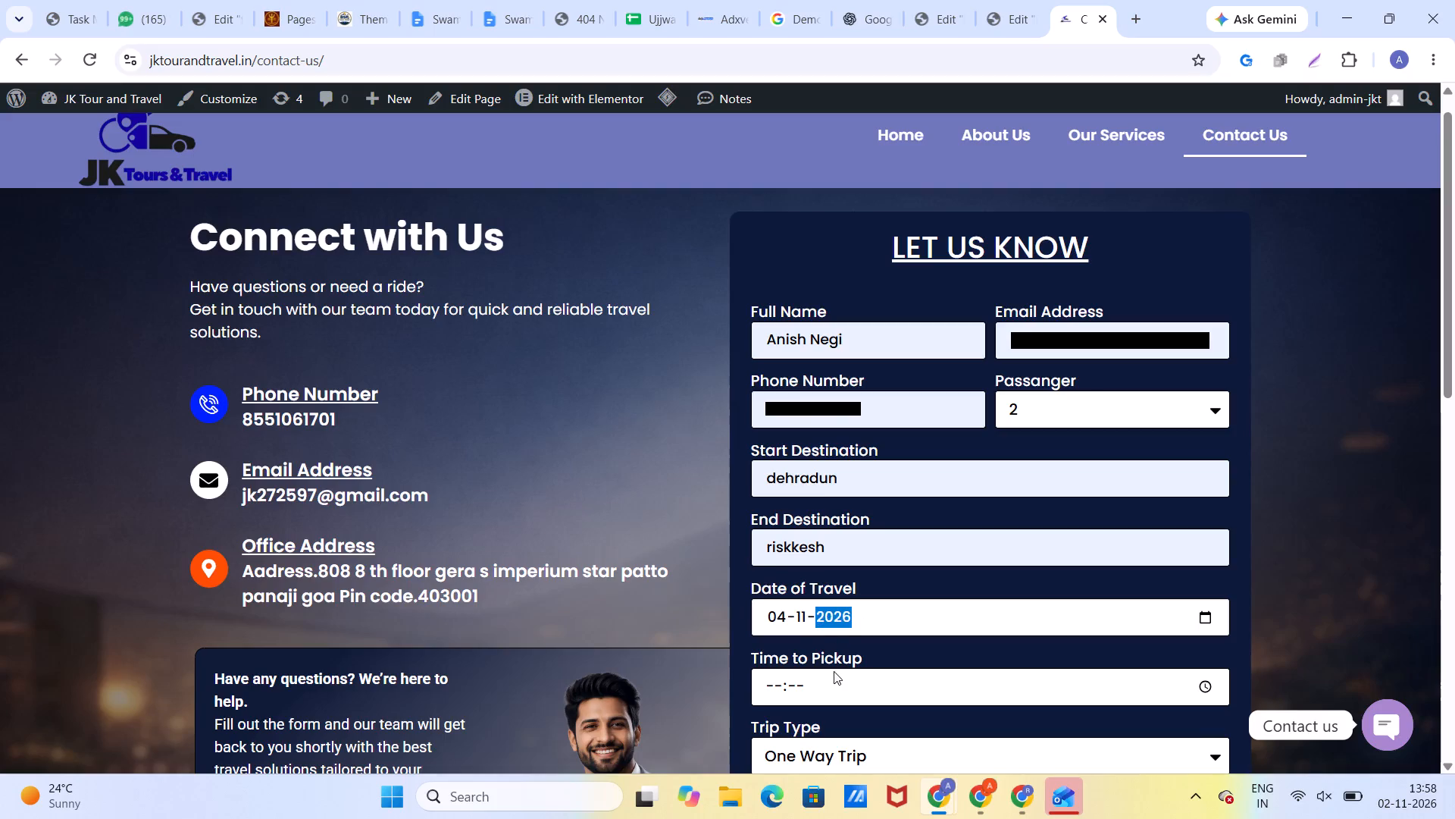
click(833, 679)
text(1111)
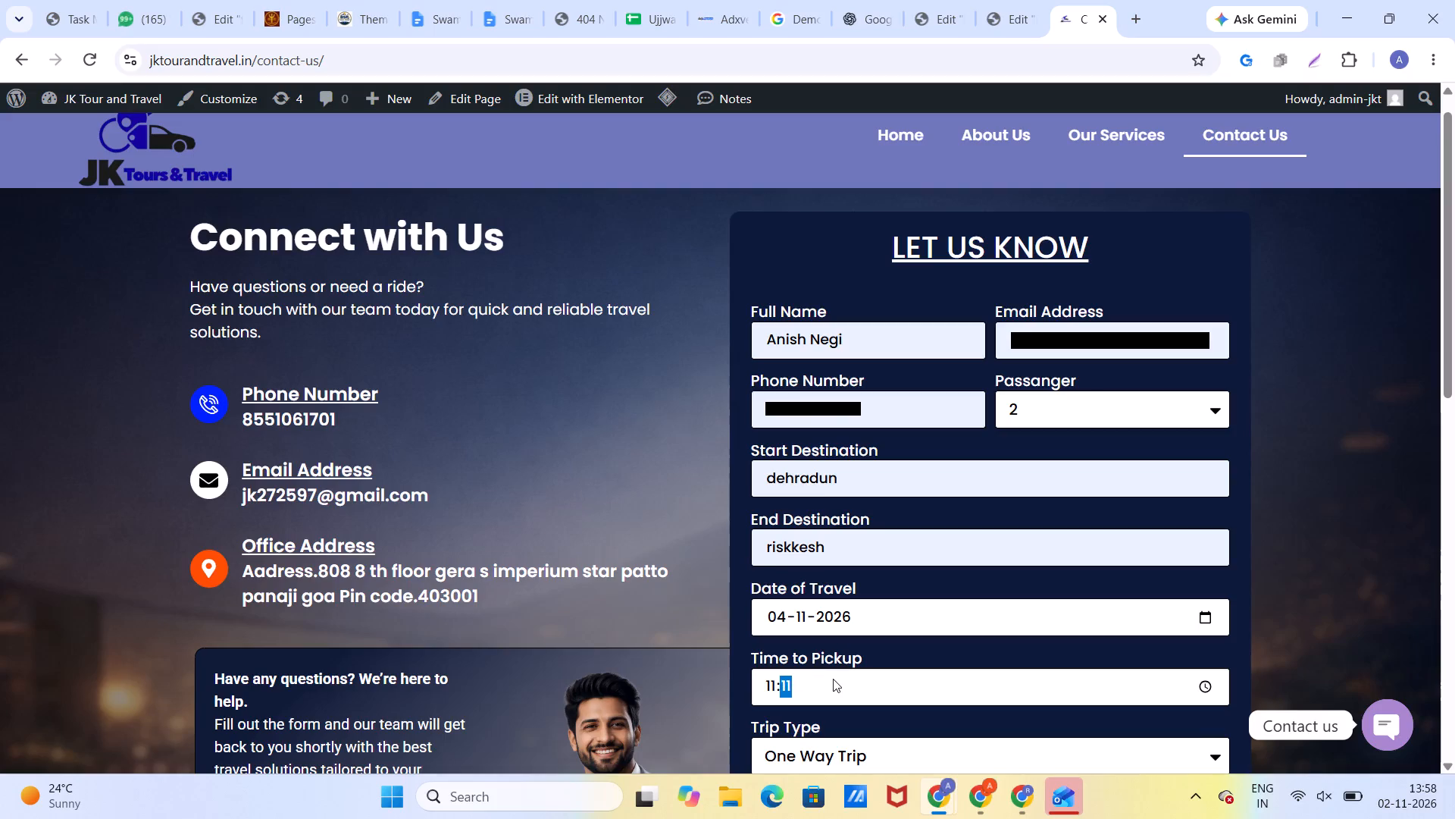
scroll(833, 679, down, 2)
click(840, 610)
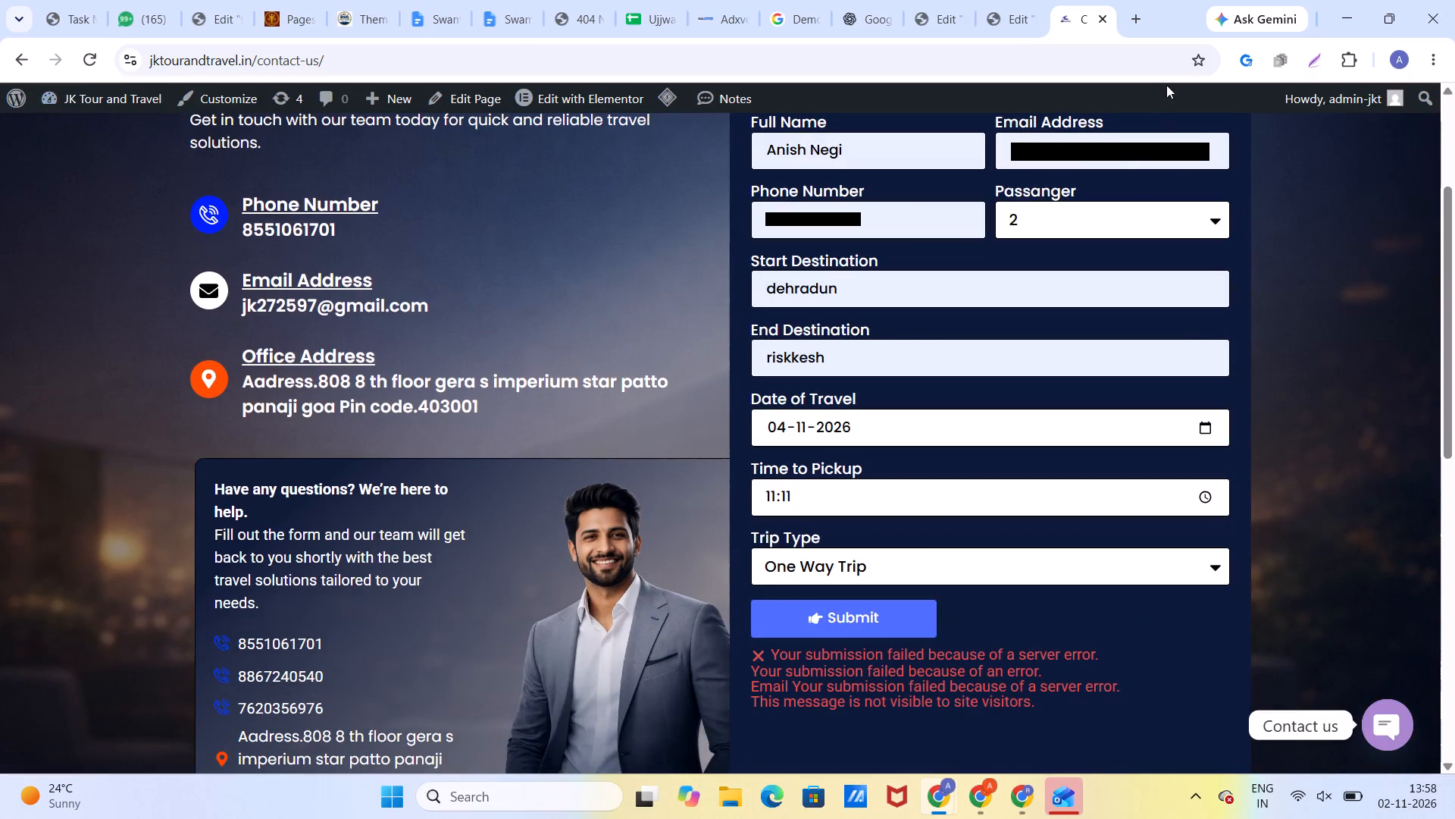
Go from the Contact Us page through its Elementor editor to the WordPress admin and open the Add Plugins page.
click(552, 105)
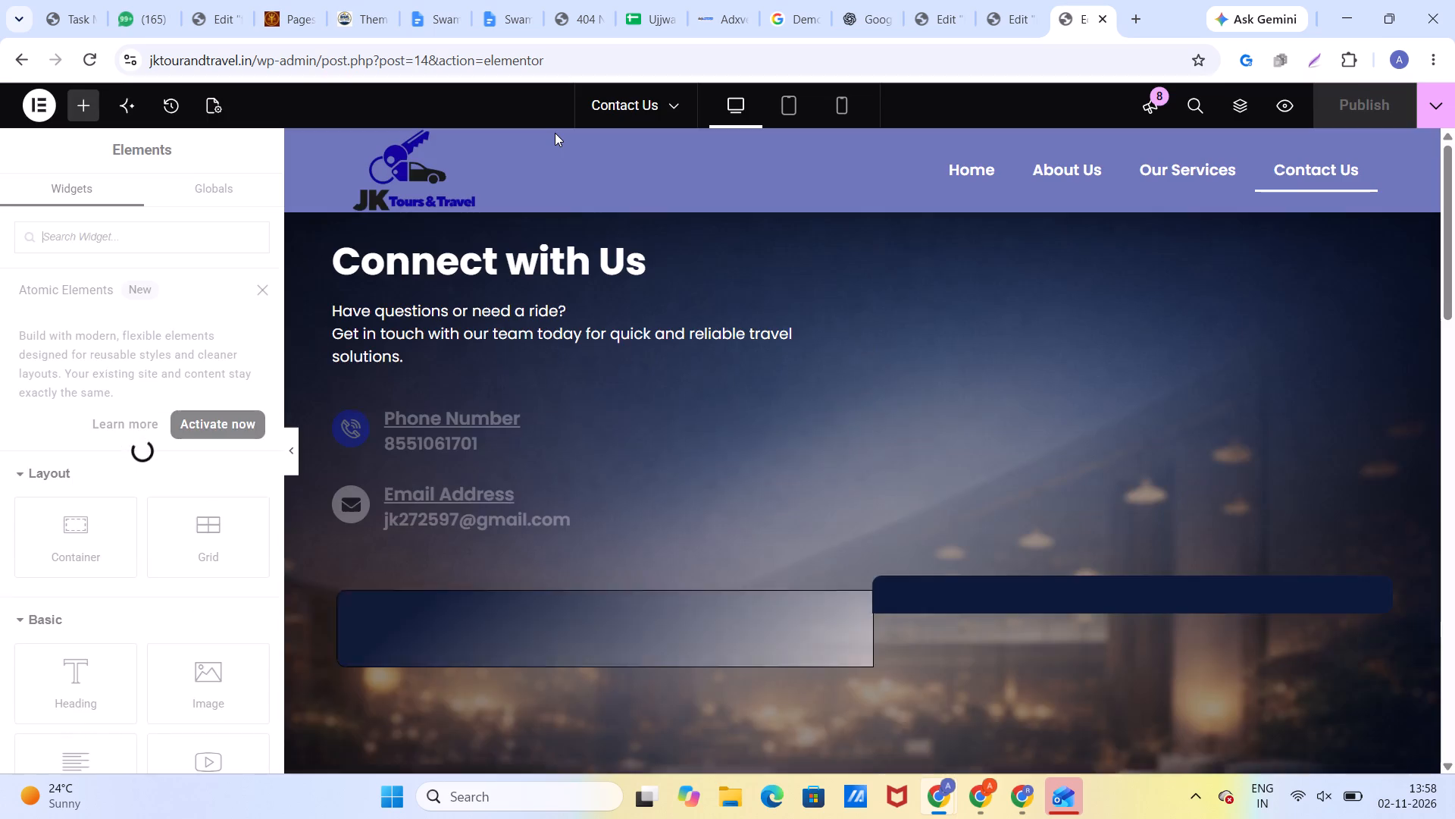
click(43, 101)
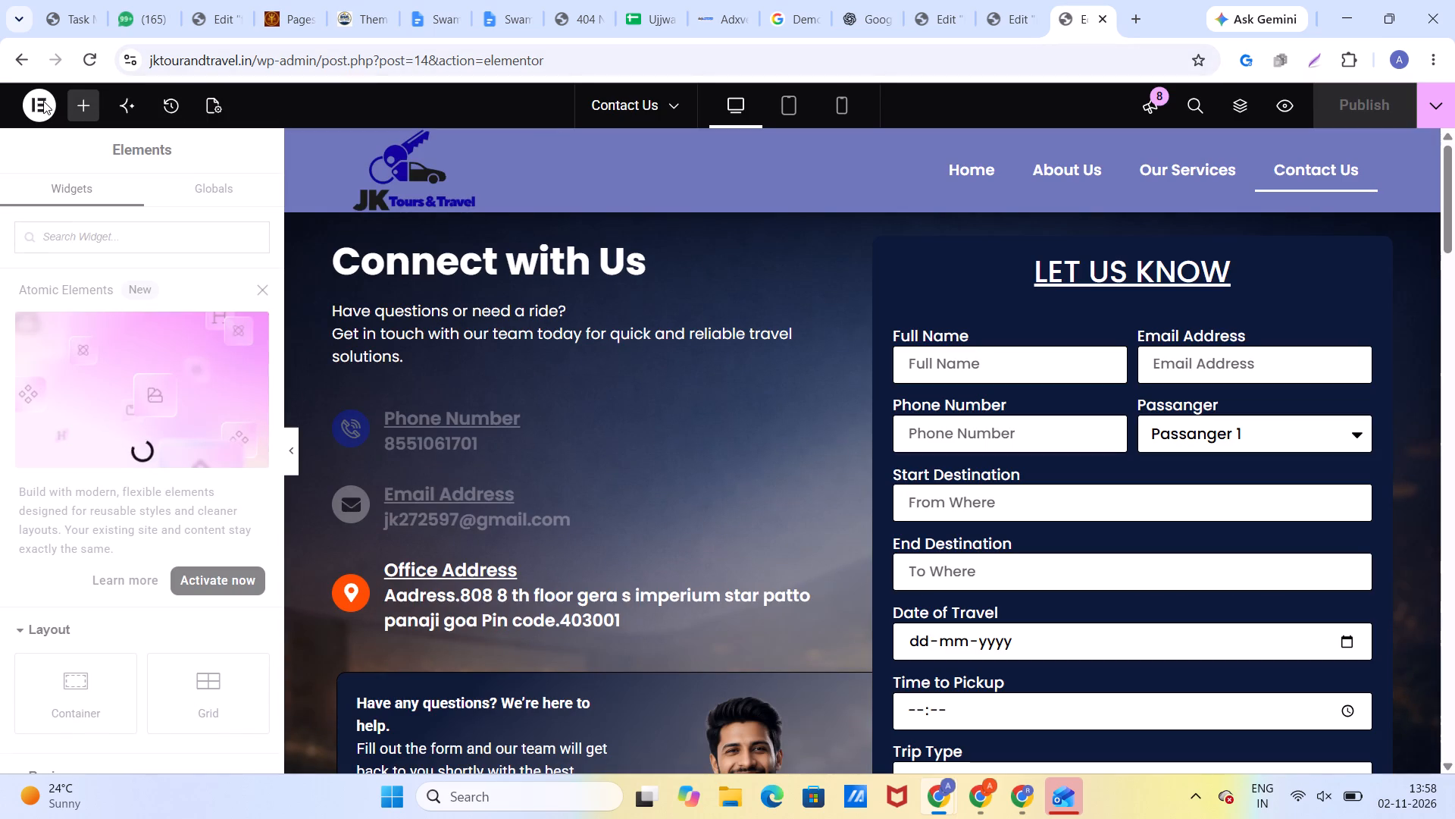
click(124, 381)
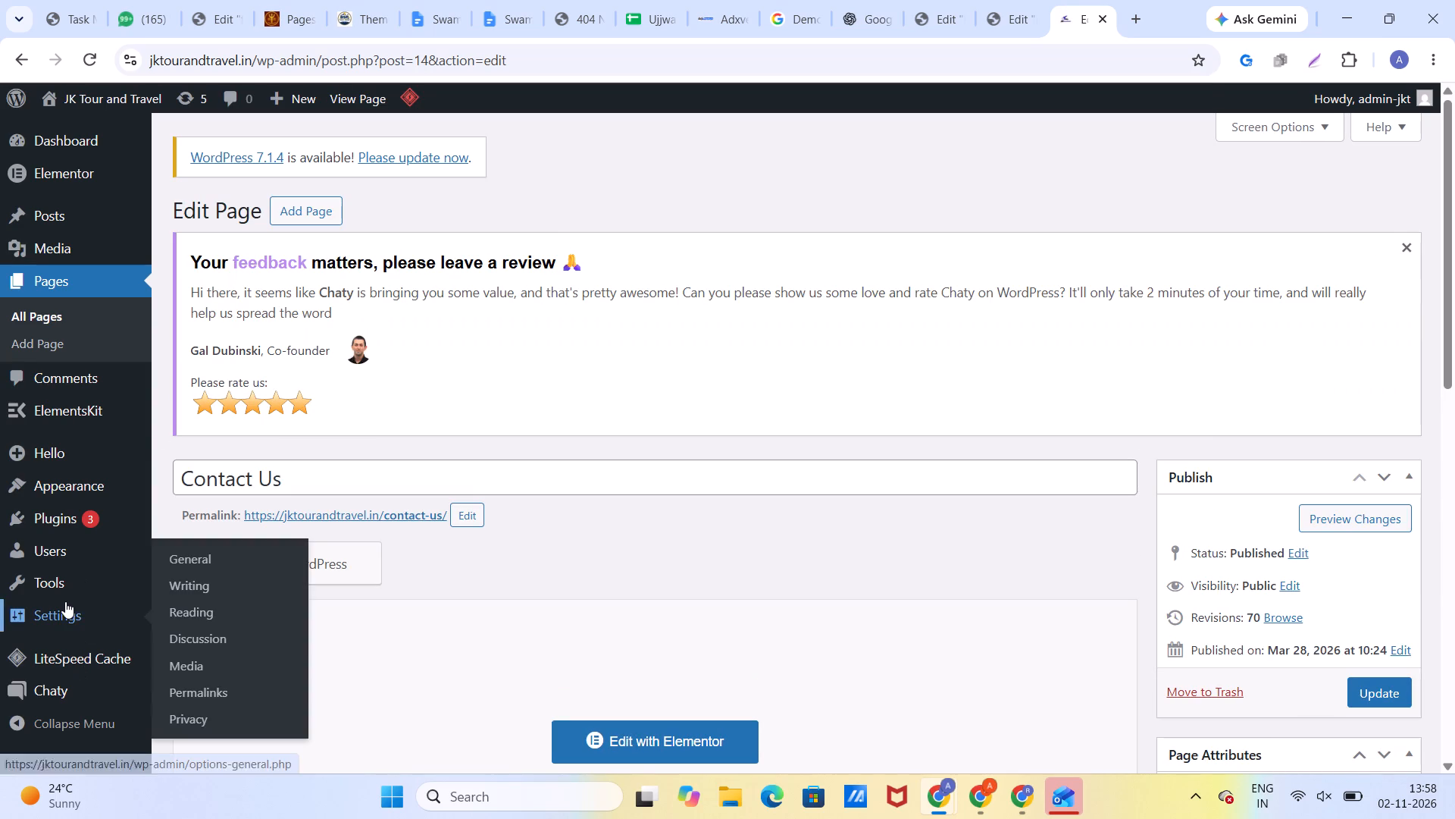
click(55, 513)
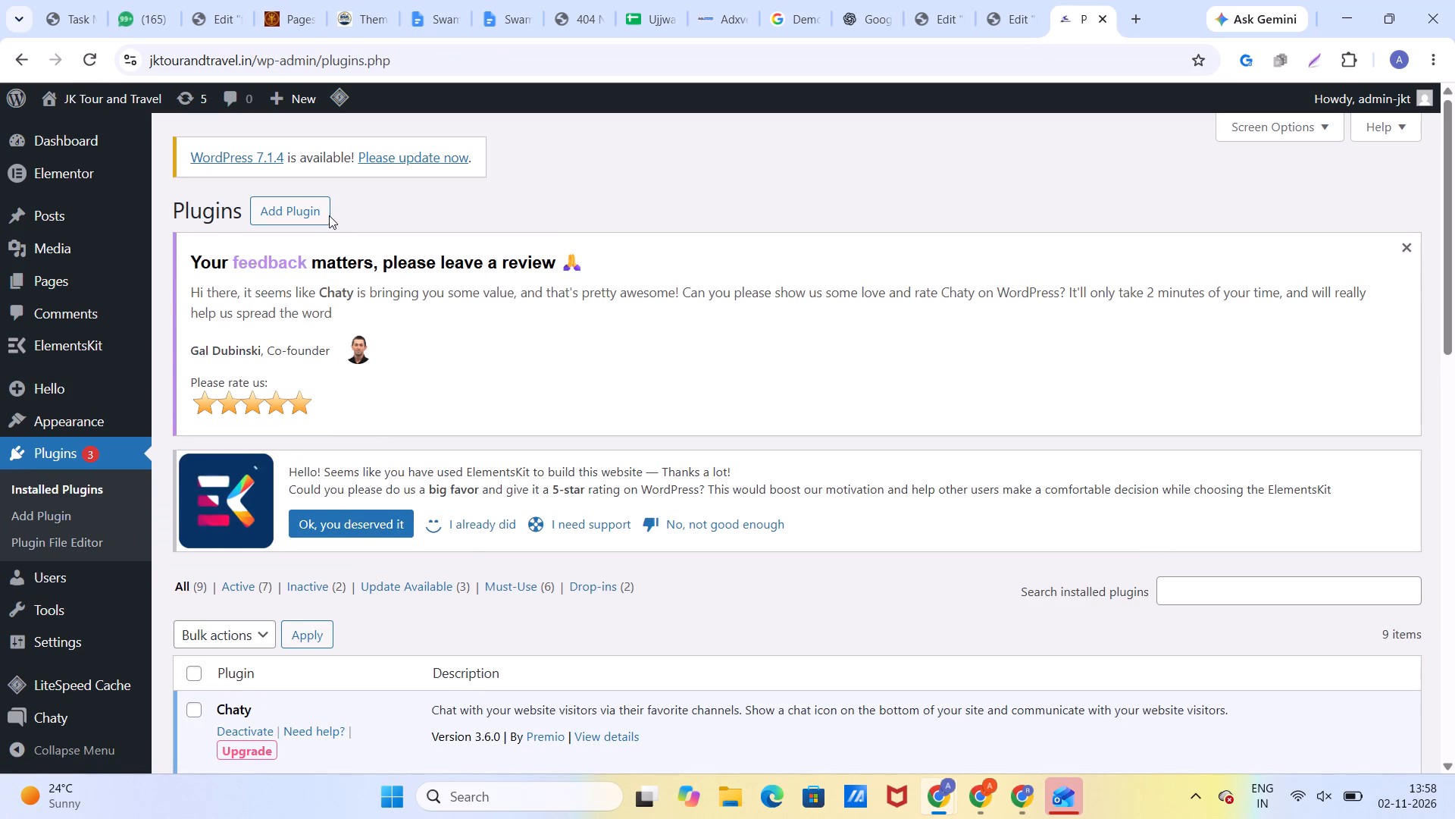
click(305, 213)
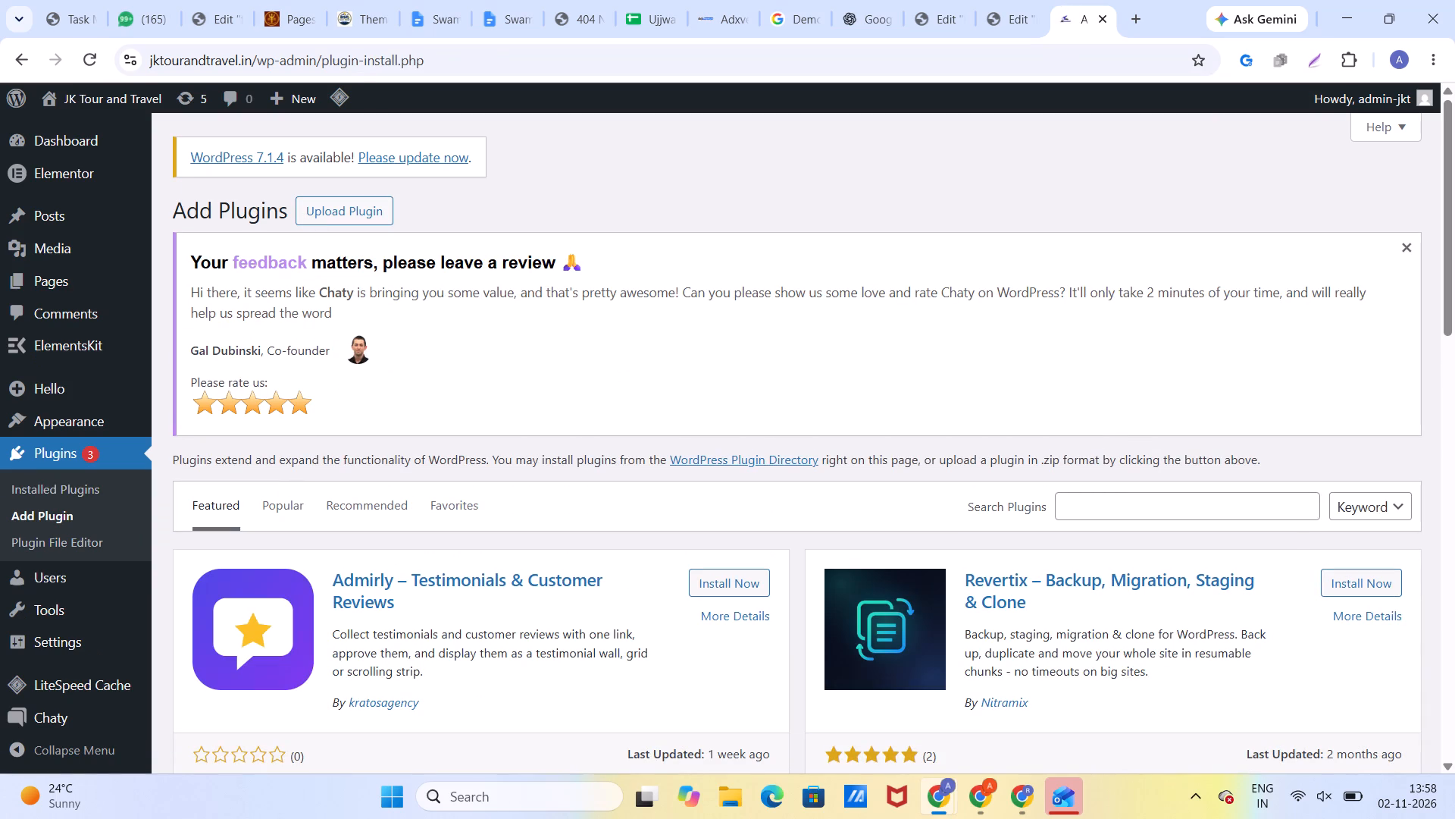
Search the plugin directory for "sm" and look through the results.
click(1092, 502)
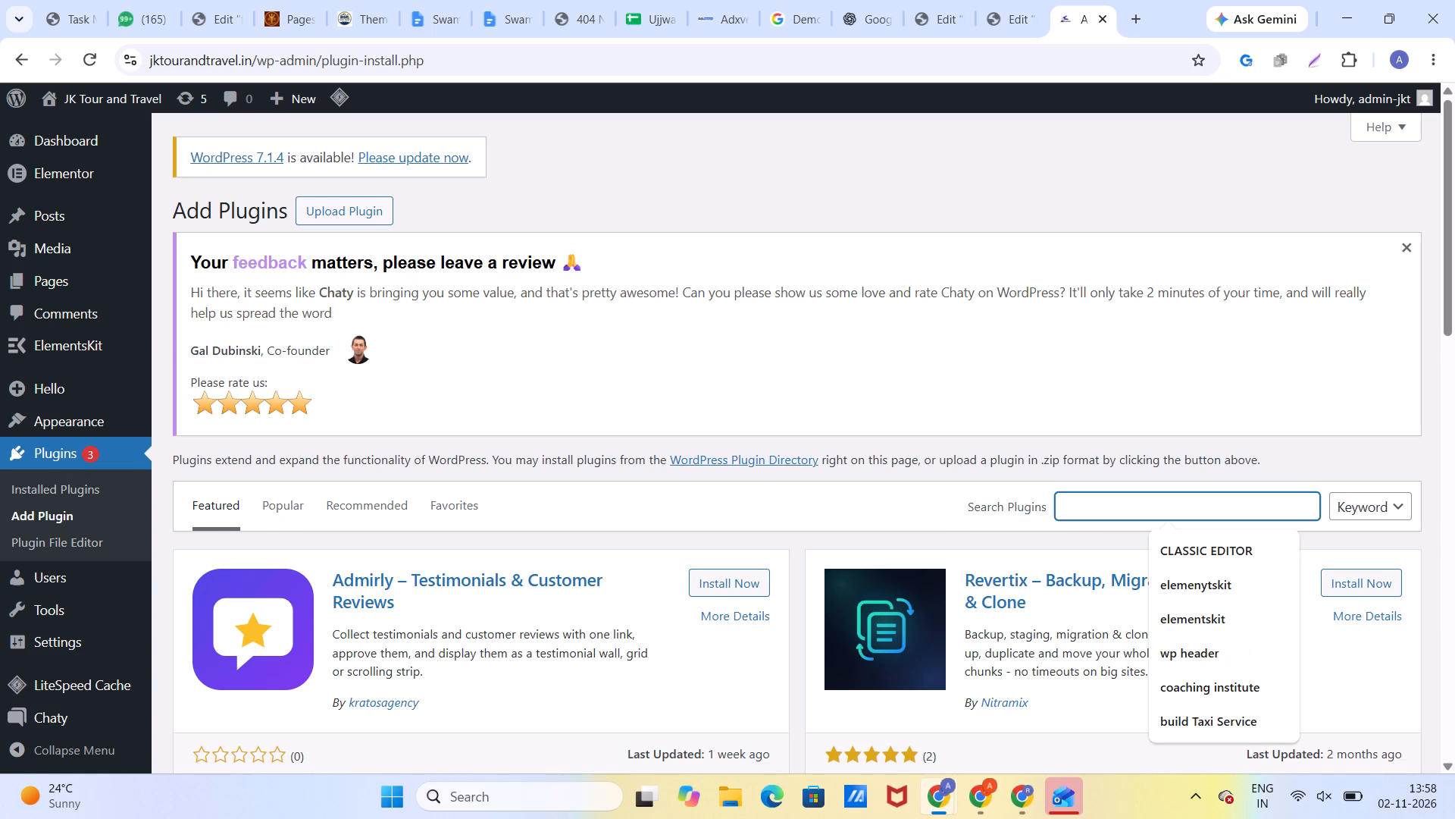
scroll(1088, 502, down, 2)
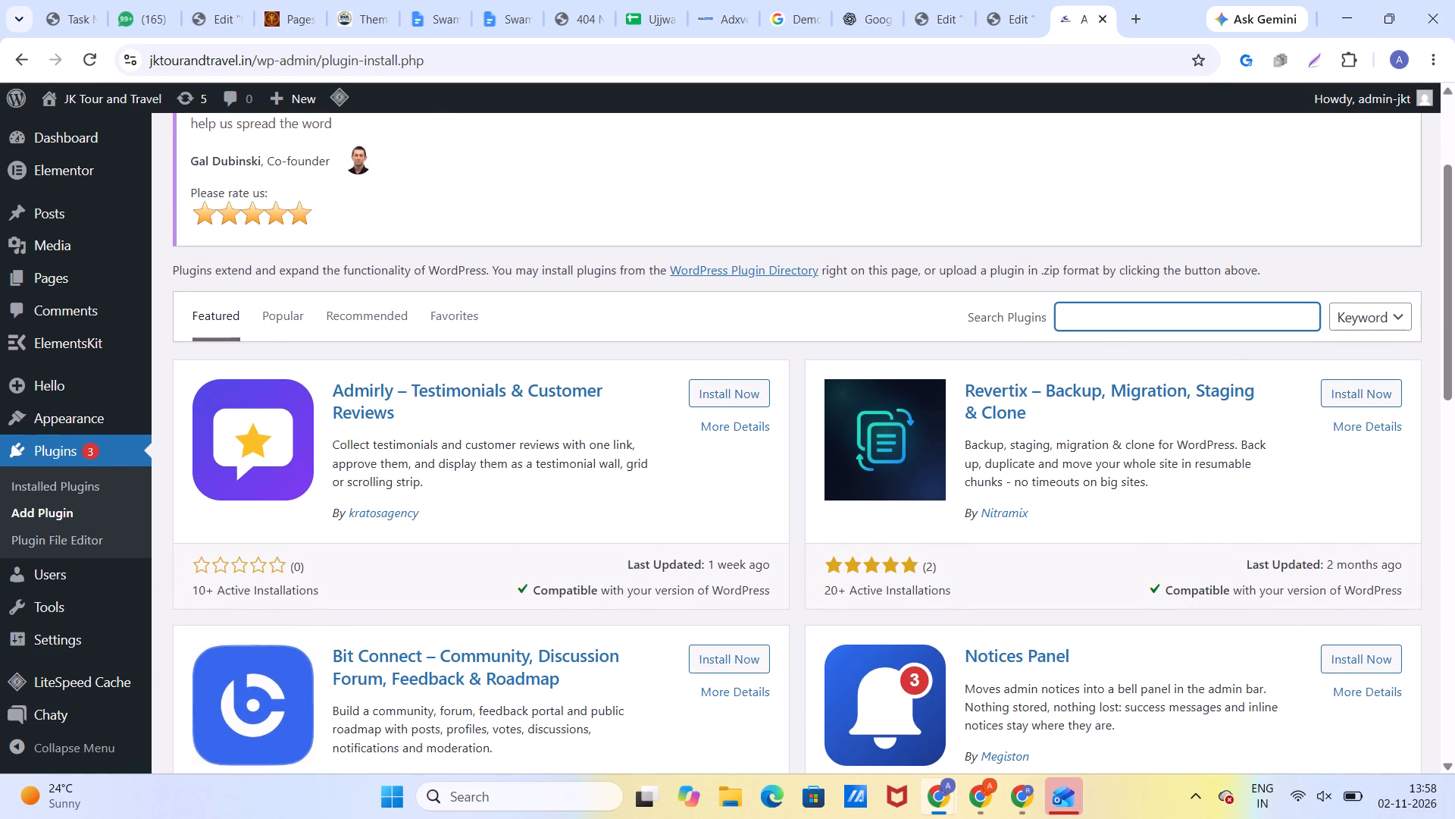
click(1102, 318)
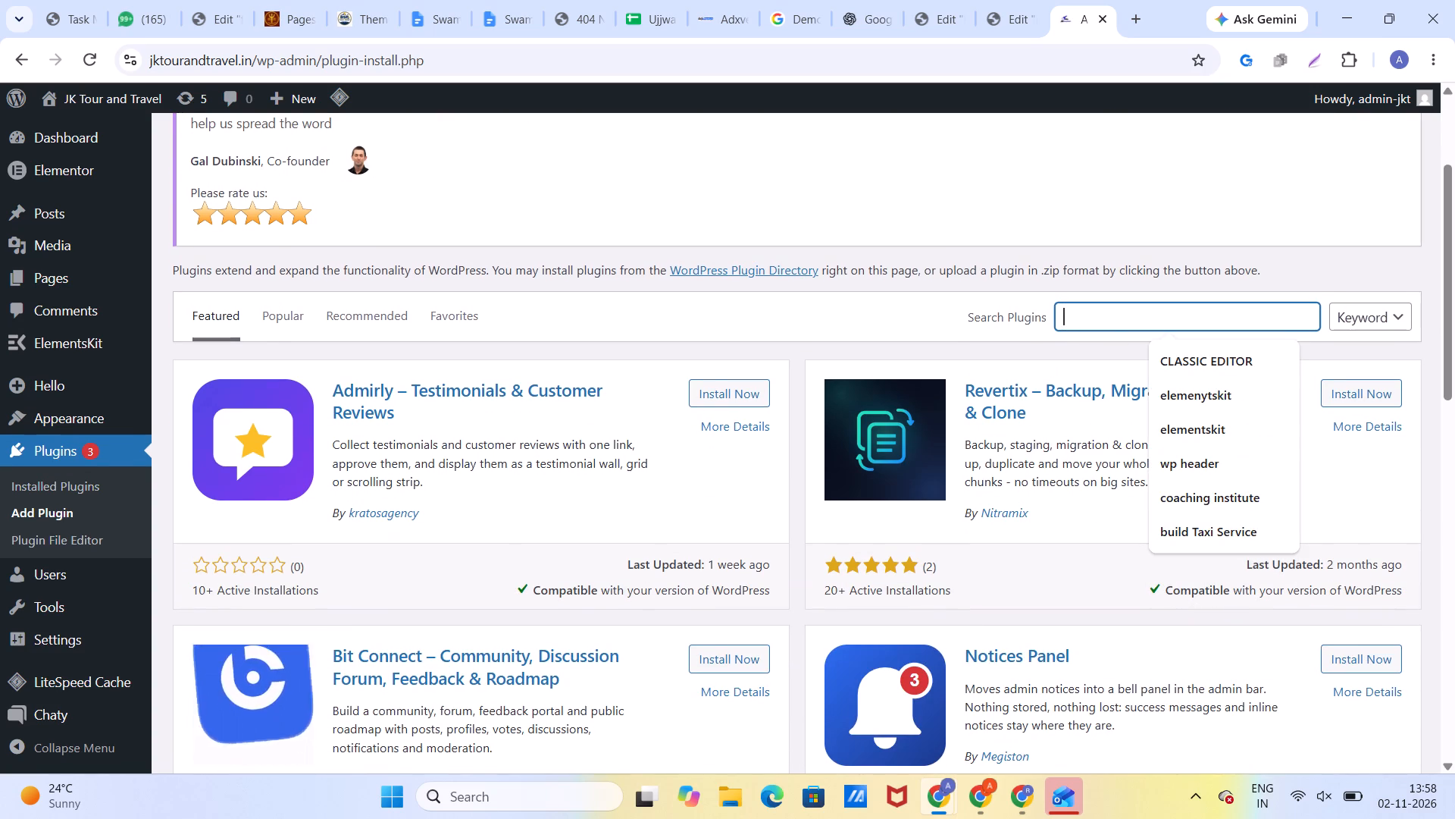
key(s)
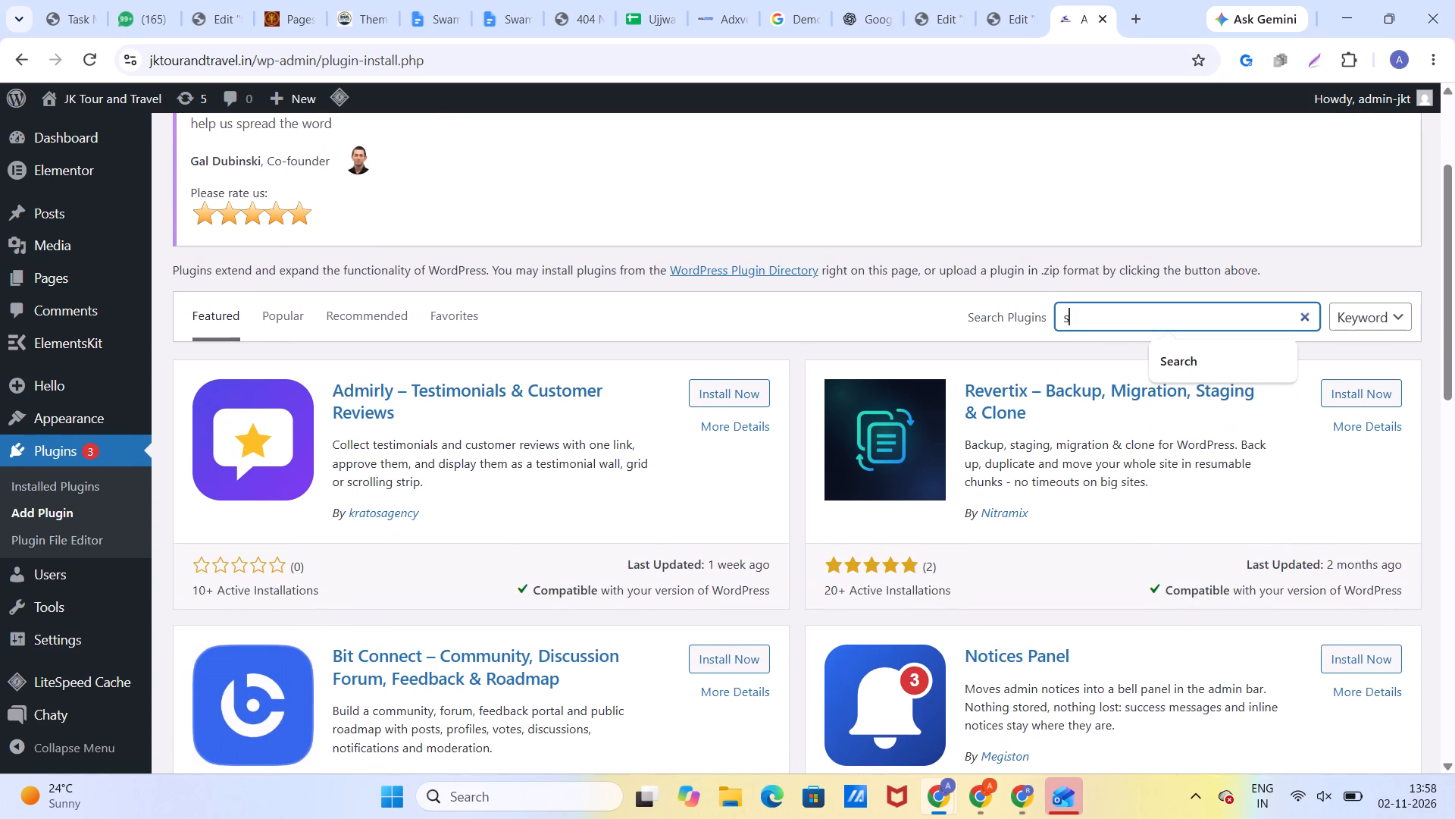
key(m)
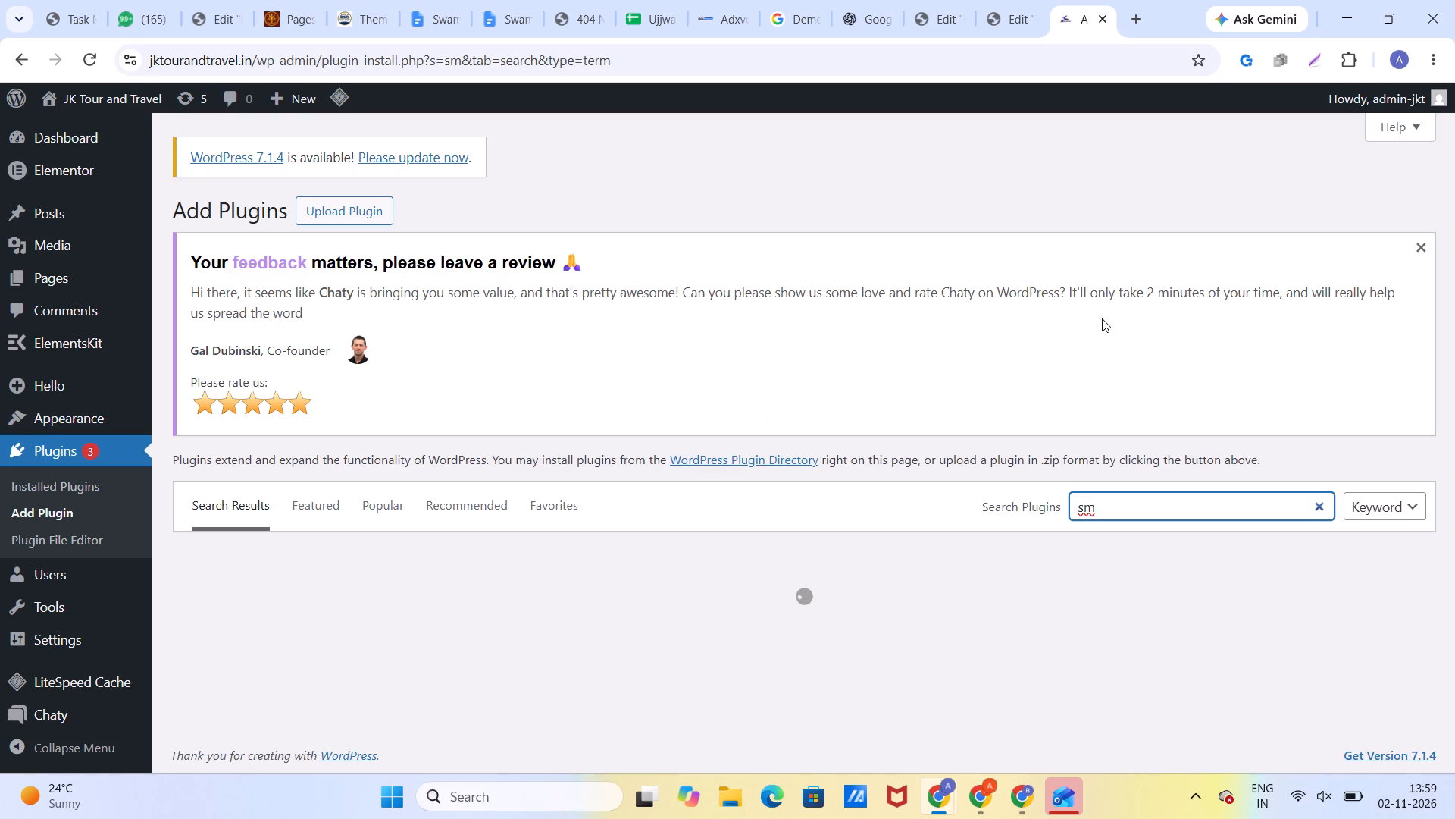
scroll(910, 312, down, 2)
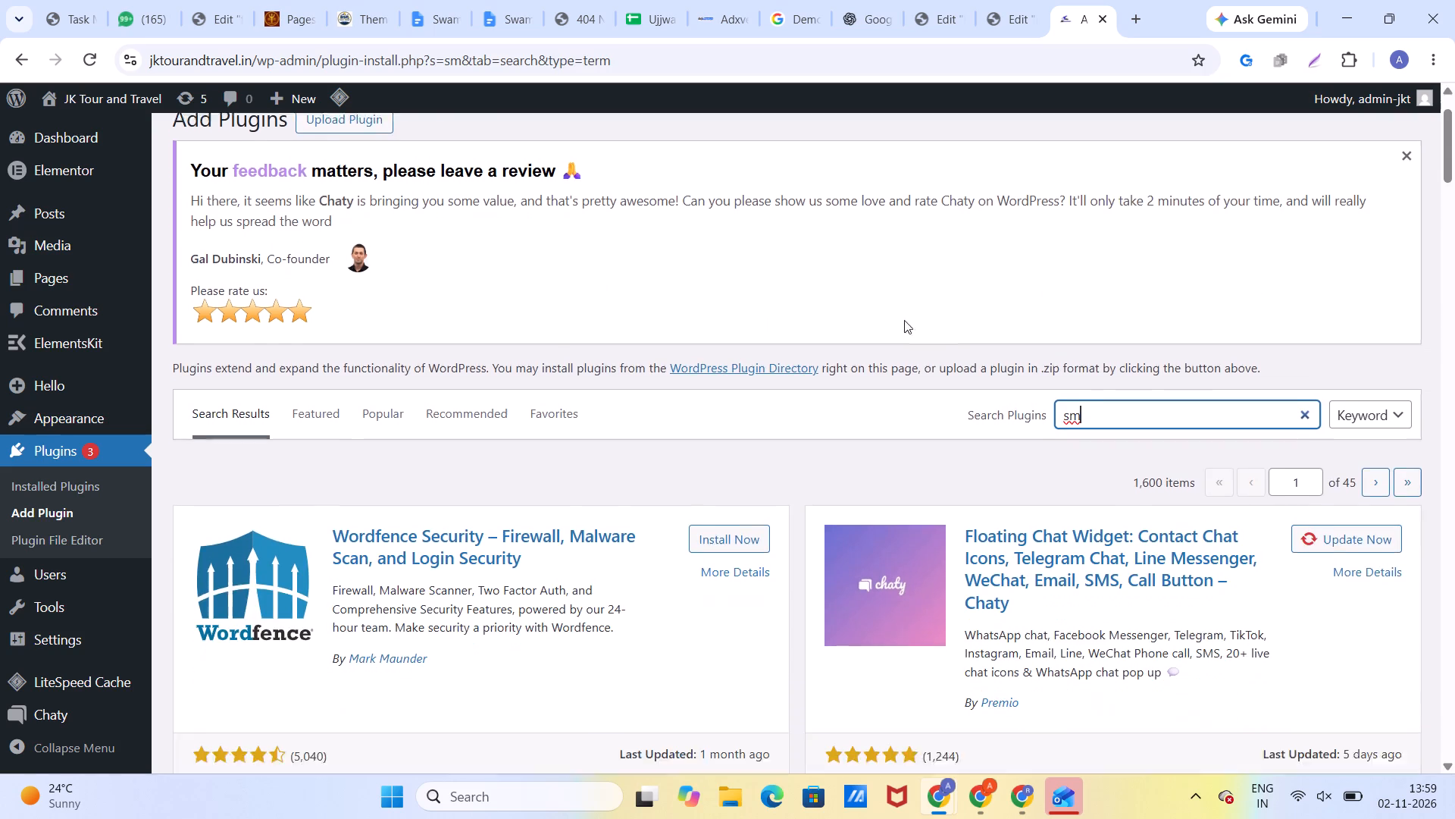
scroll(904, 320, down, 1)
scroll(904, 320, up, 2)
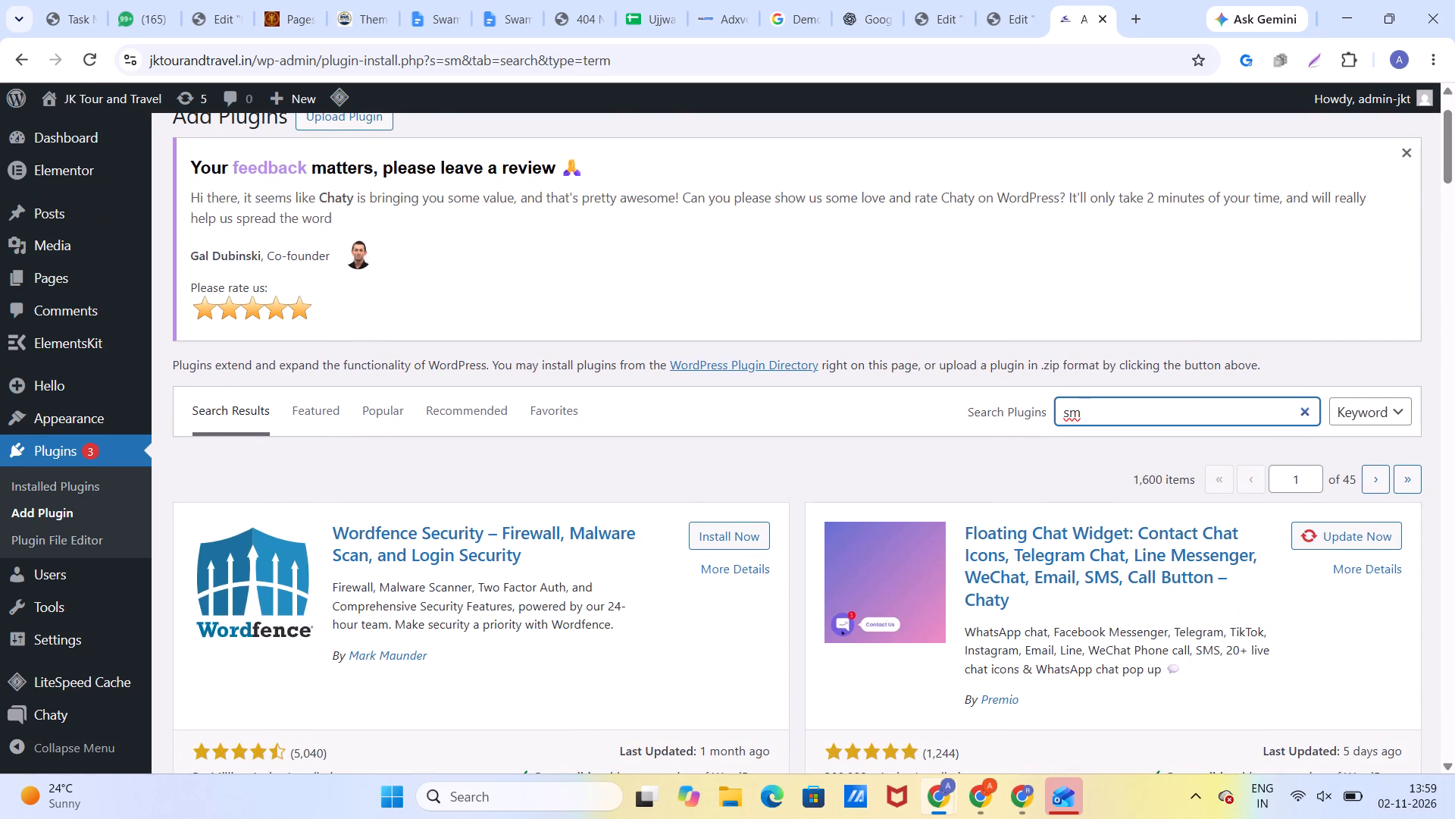
Search the plugin directory for "mail" and install WP Mail SMTP by WPForms.
key(BackSpace)
key(BackSpace)
key(BackSpace)
text(ma)
text(il)
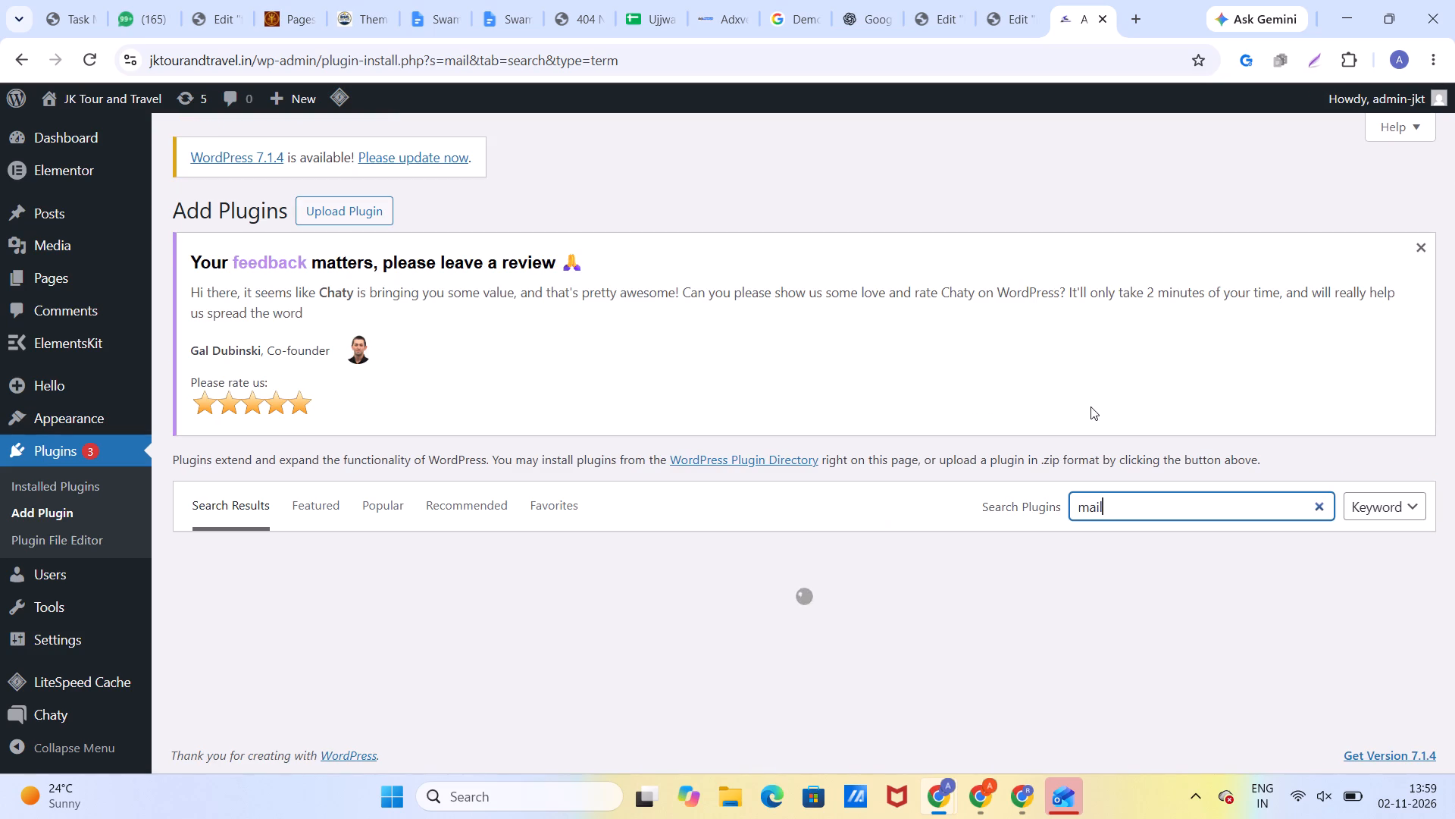
scroll(987, 454, down, 2)
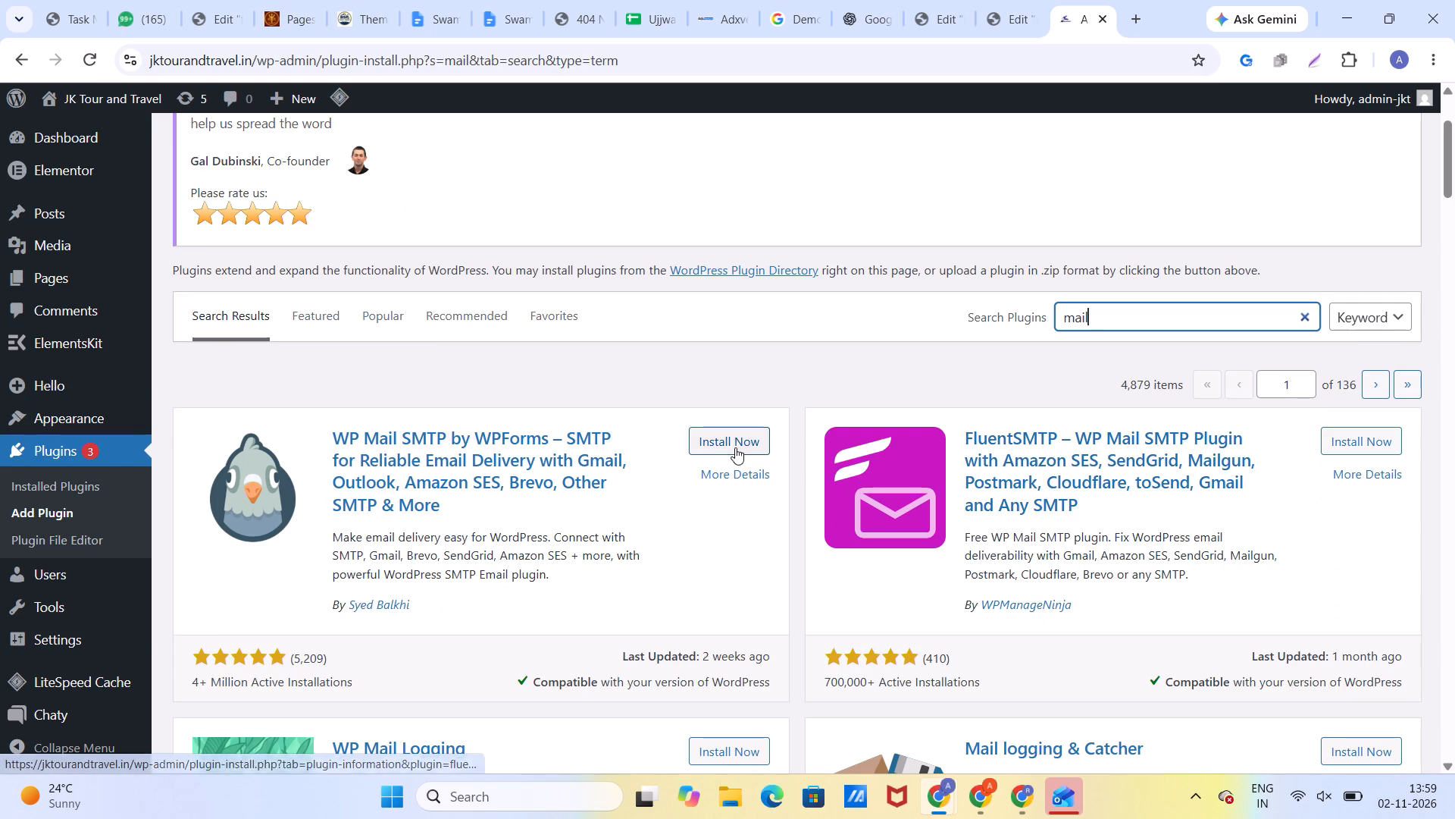
click(724, 447)
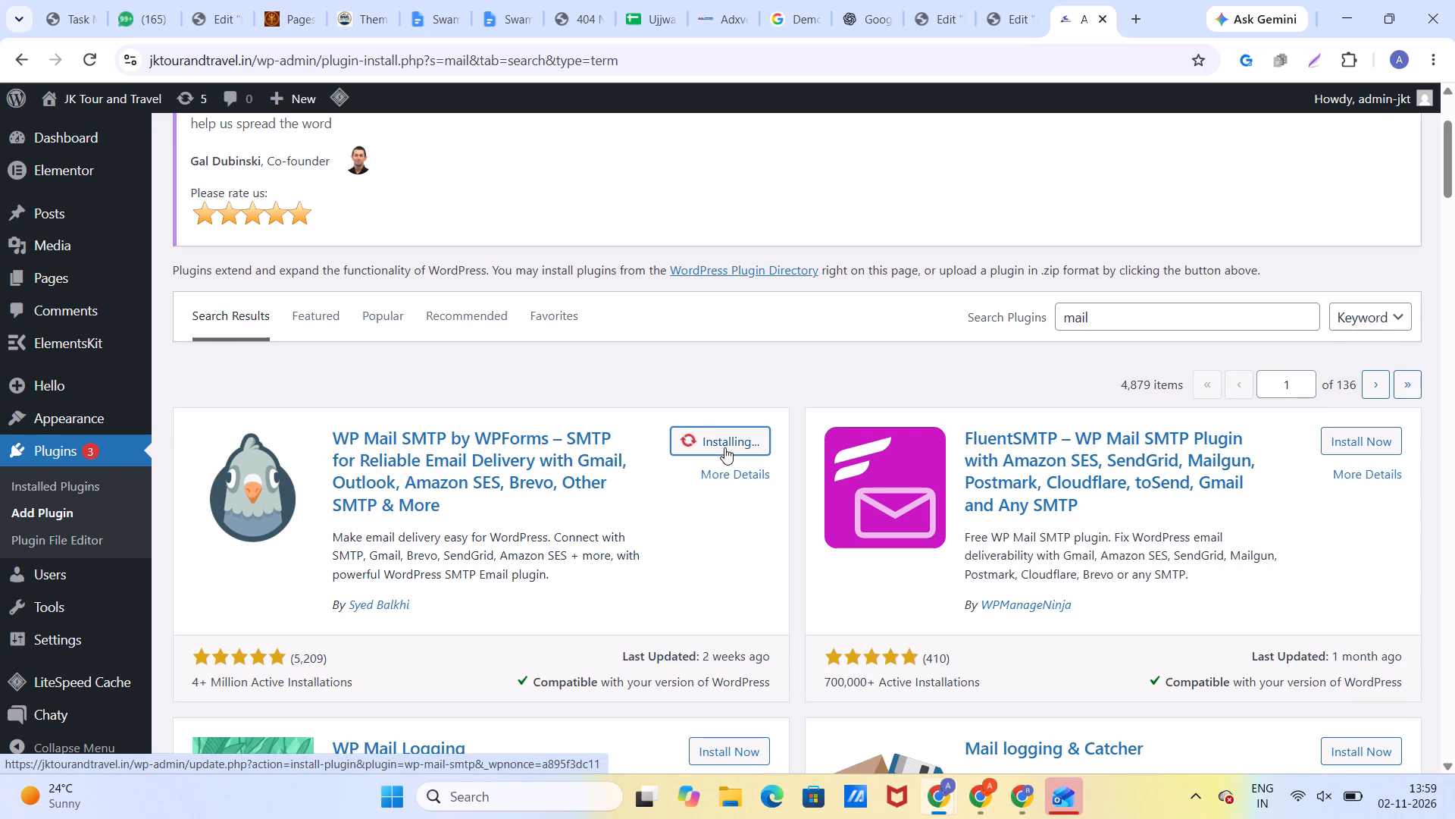